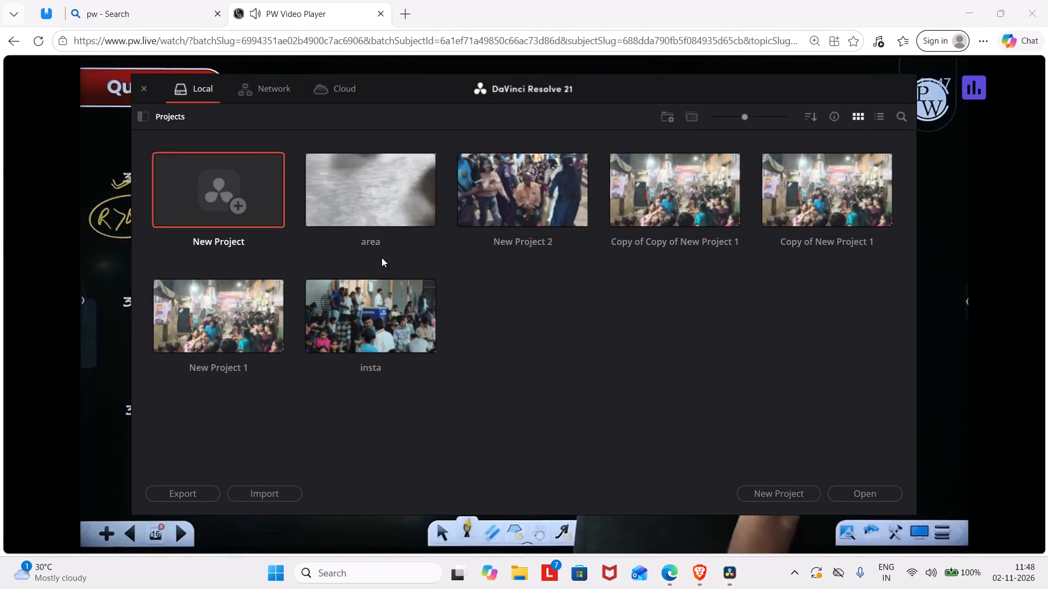
Create a new local project named "make over".
click(480, 267)
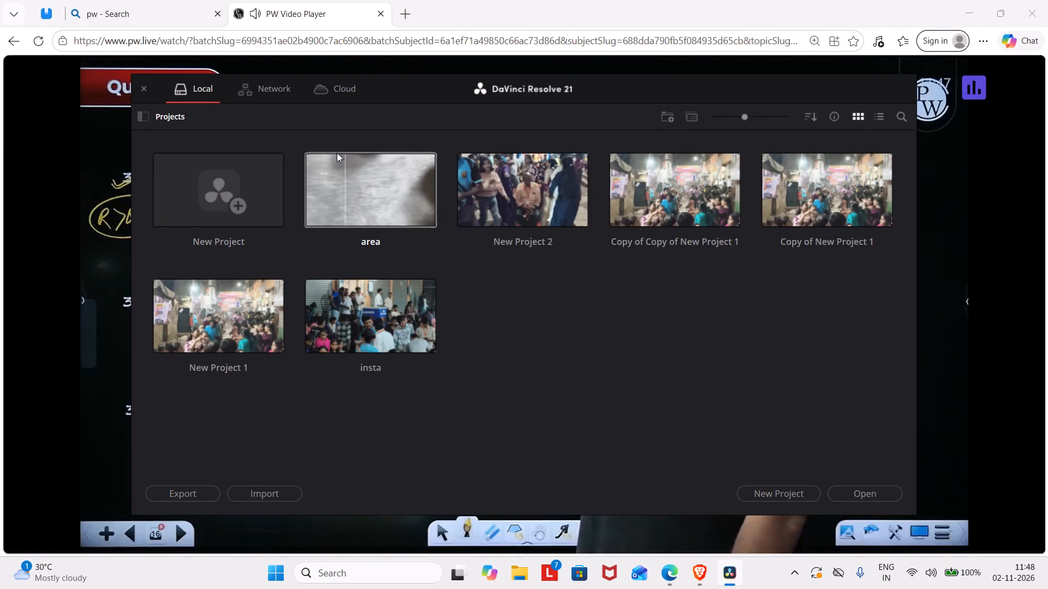
click(212, 184)
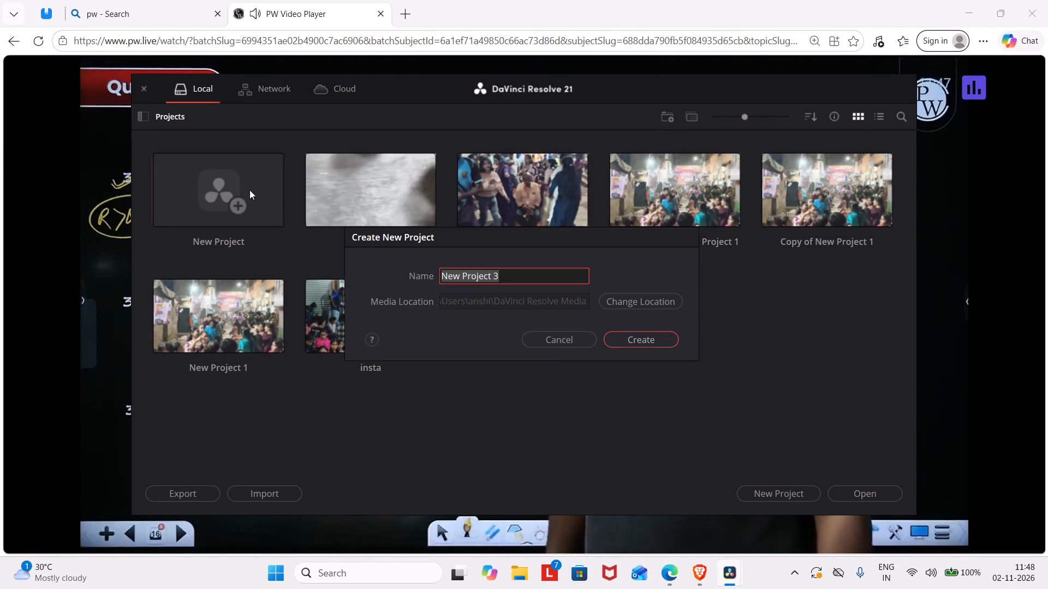
key(BackSpace)
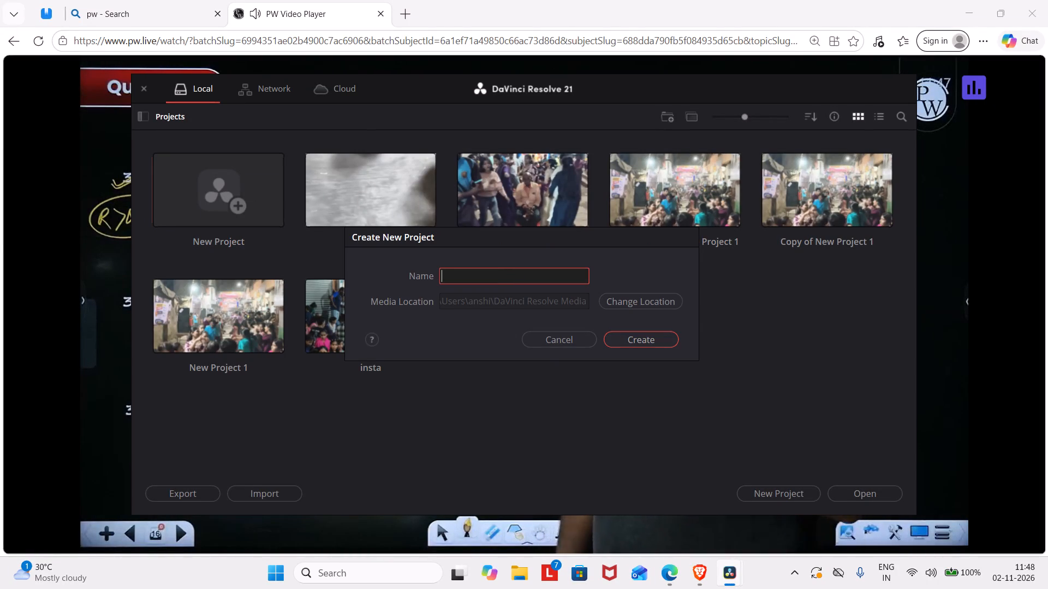
text(make)
key(space)
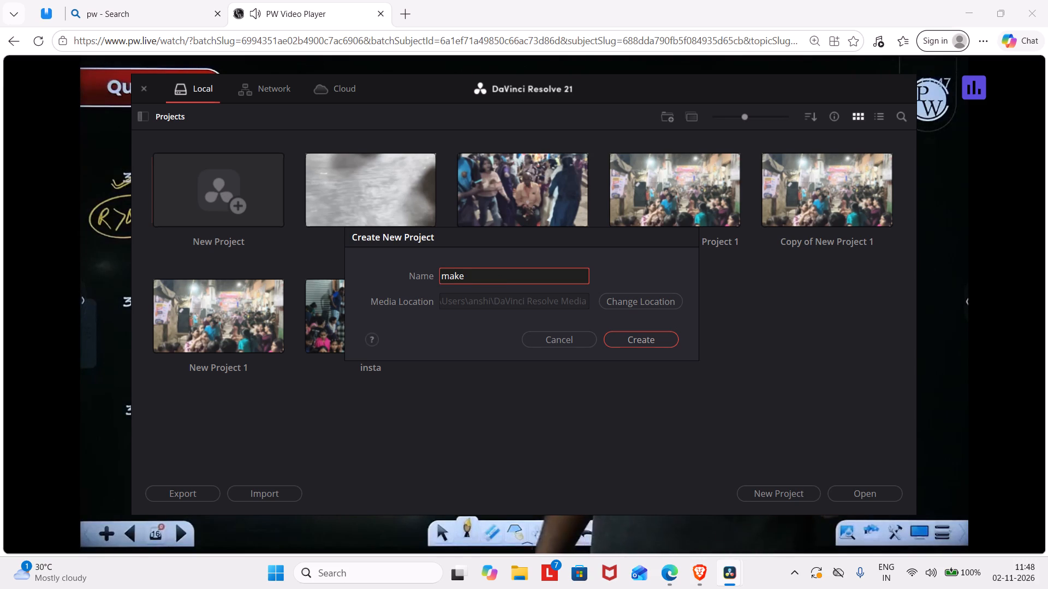
text(over)
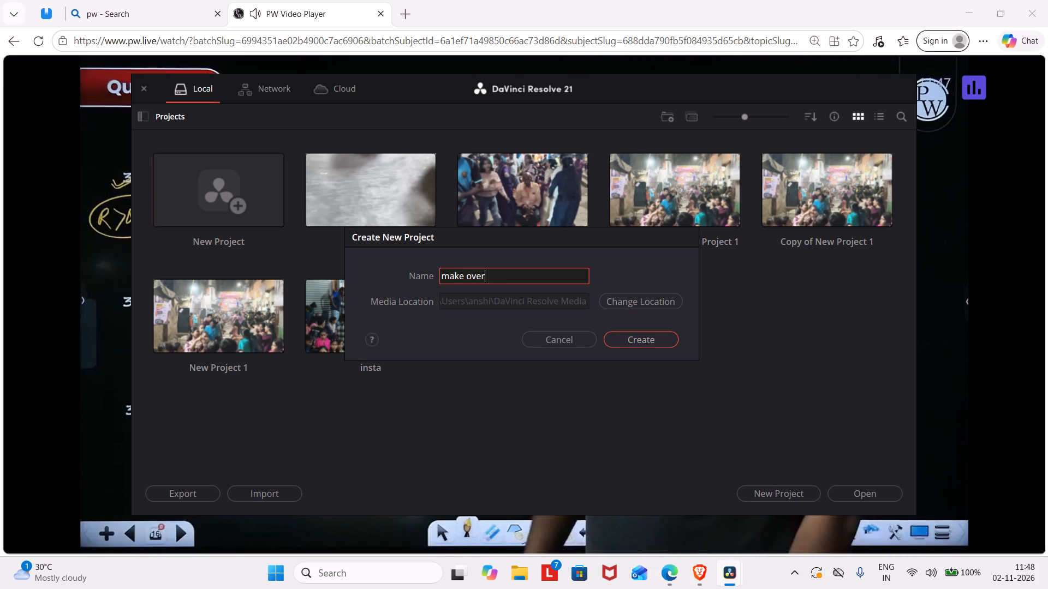
key(Return)
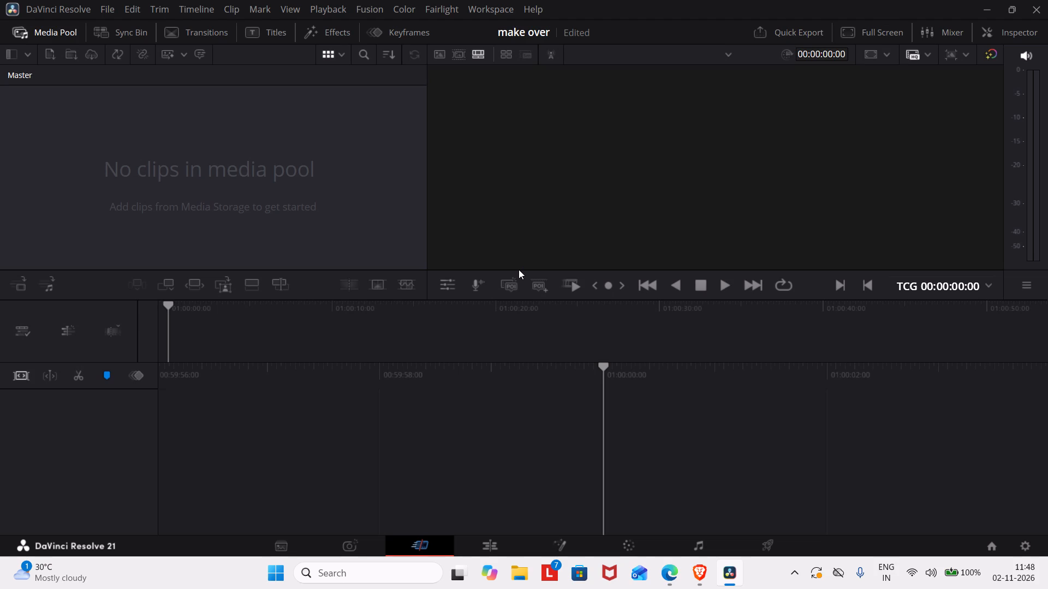
Import the WhatsApp Video 2026-11-01 at 10.06.07 from Downloads and change the project frame rate to 29.97 frames per second.
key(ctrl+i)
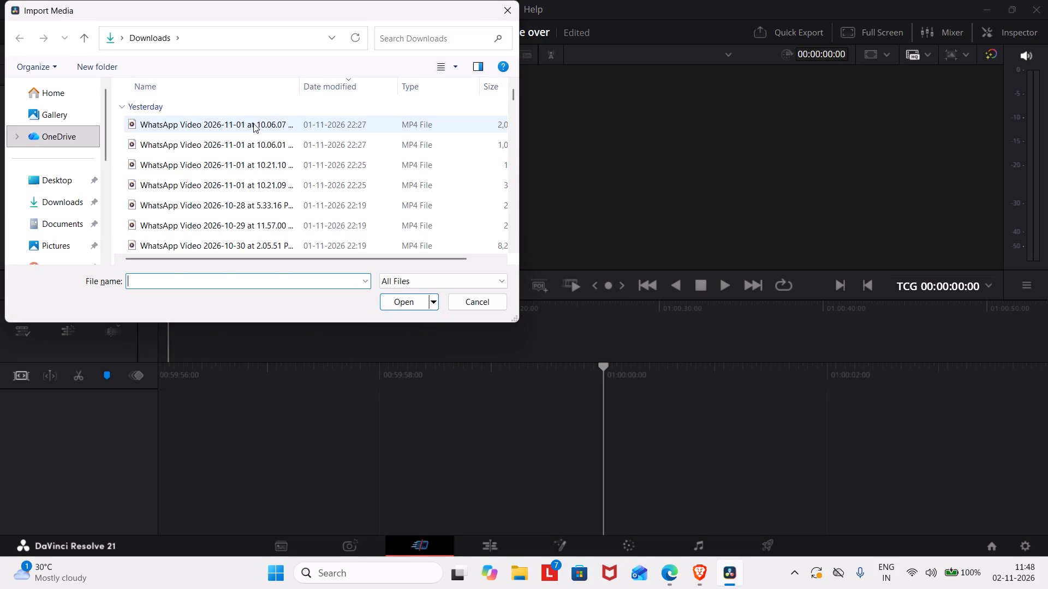
double_click(253, 123)
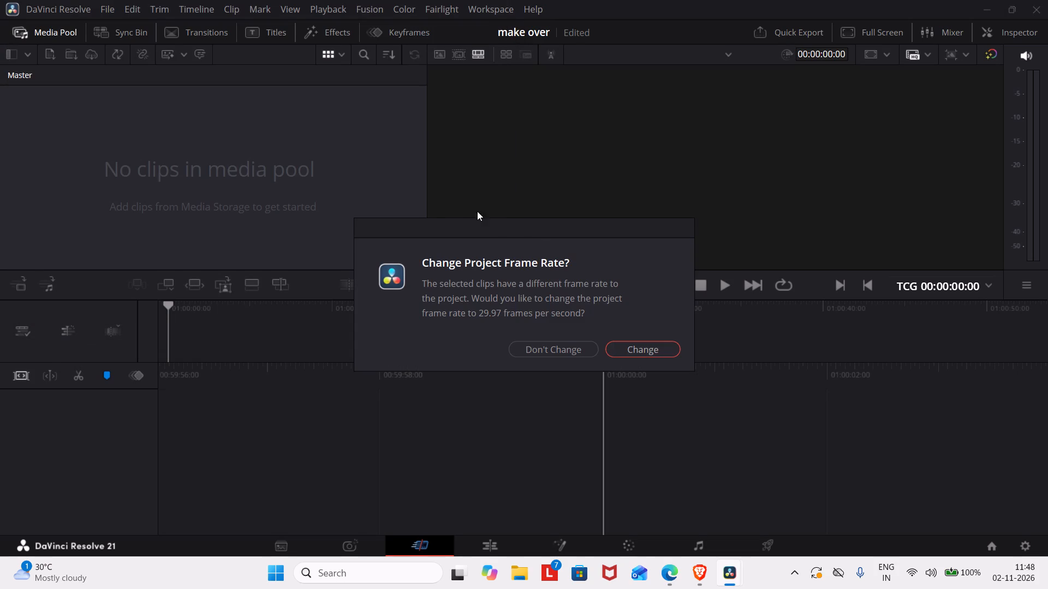
click(627, 348)
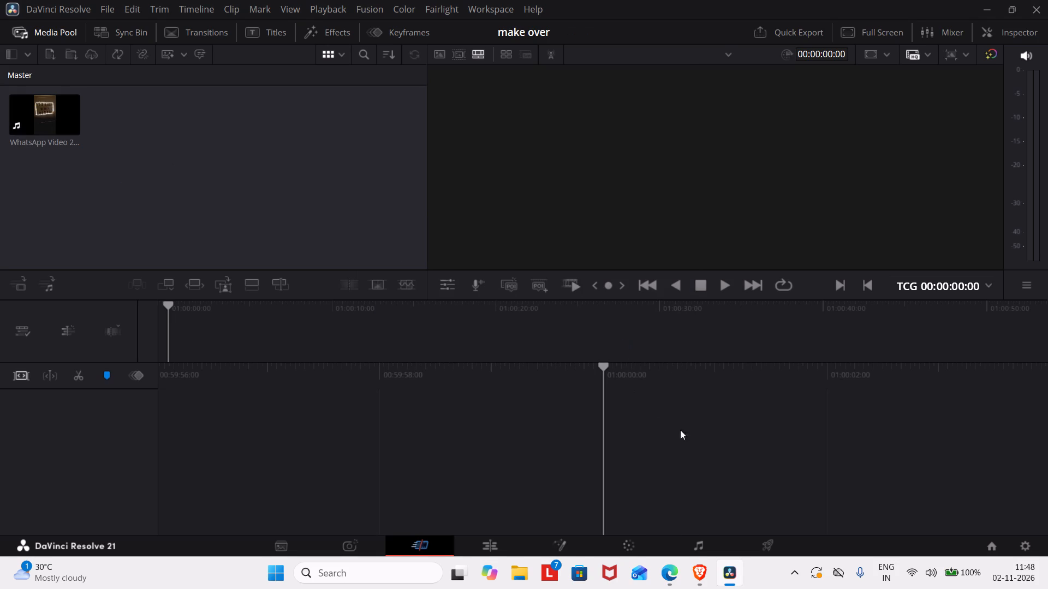
Set the project's timeline format to vertical resolution, 1080 x 1920 HD, and save the project settings.
click(1026, 554)
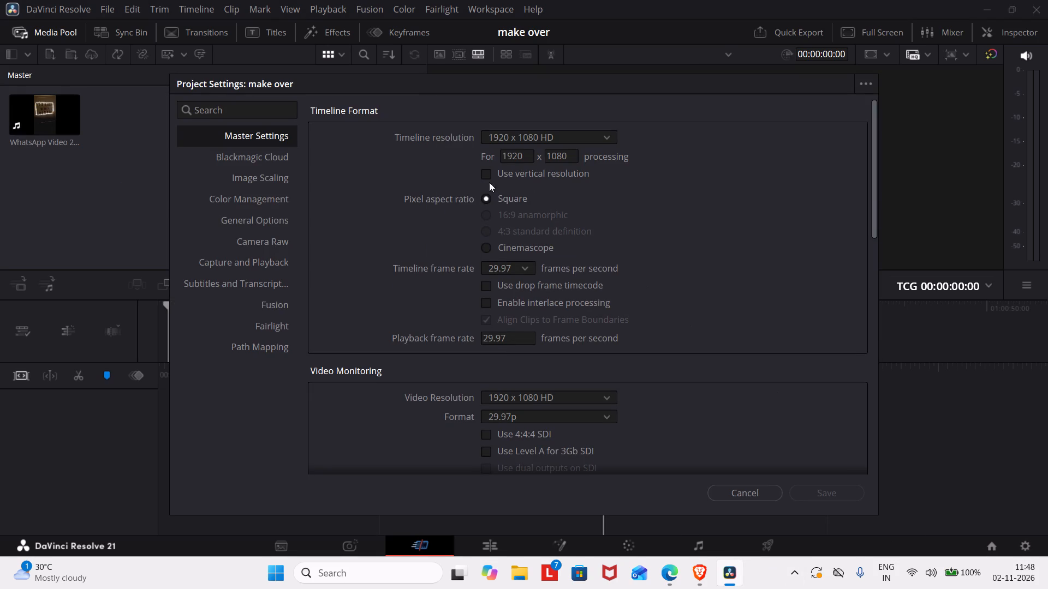
click(482, 173)
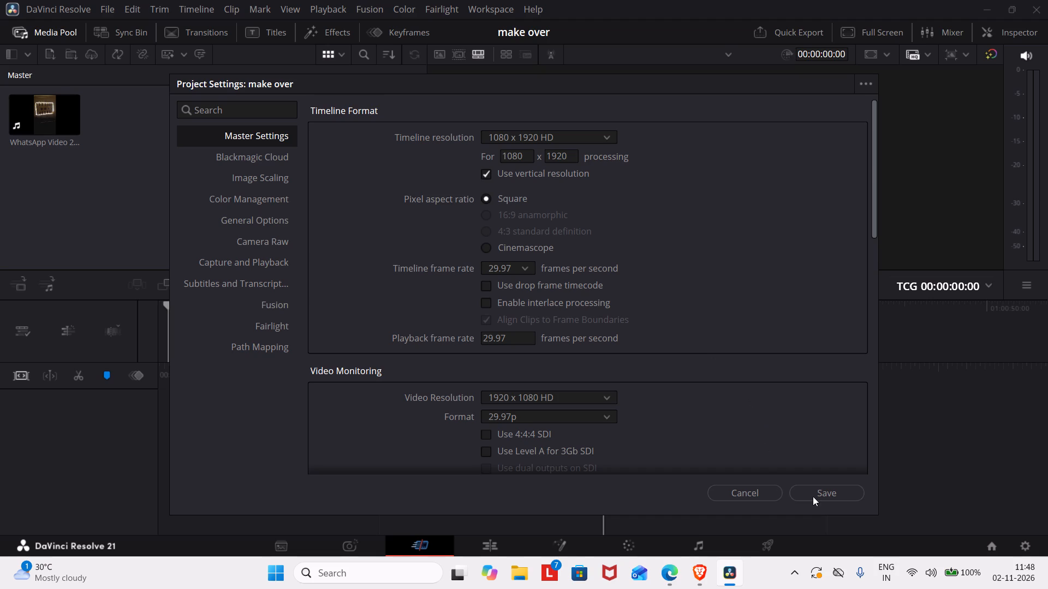
click(814, 495)
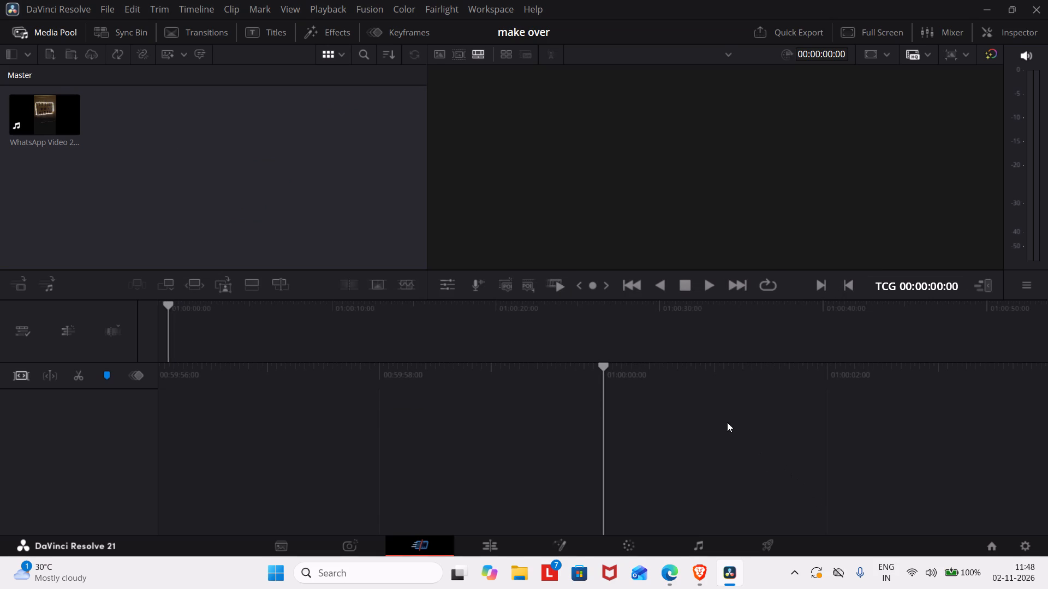
Import the three other WhatsApp videos dated 2026-11-01 from Downloads: 10.06.01, 10.21.10 and 10.21.09.
key(ctrl+i)
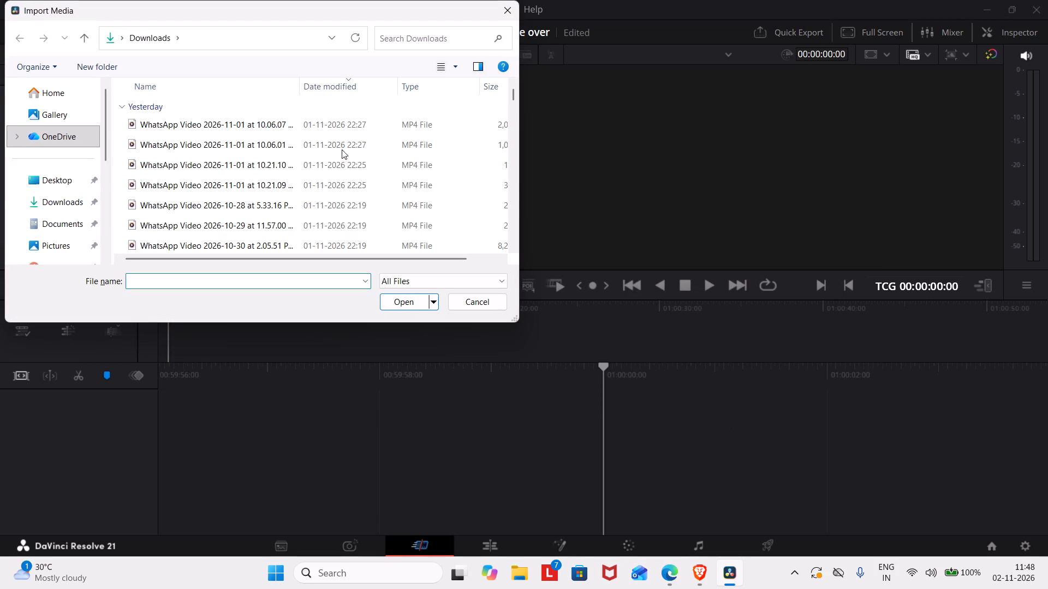
double_click(297, 147)
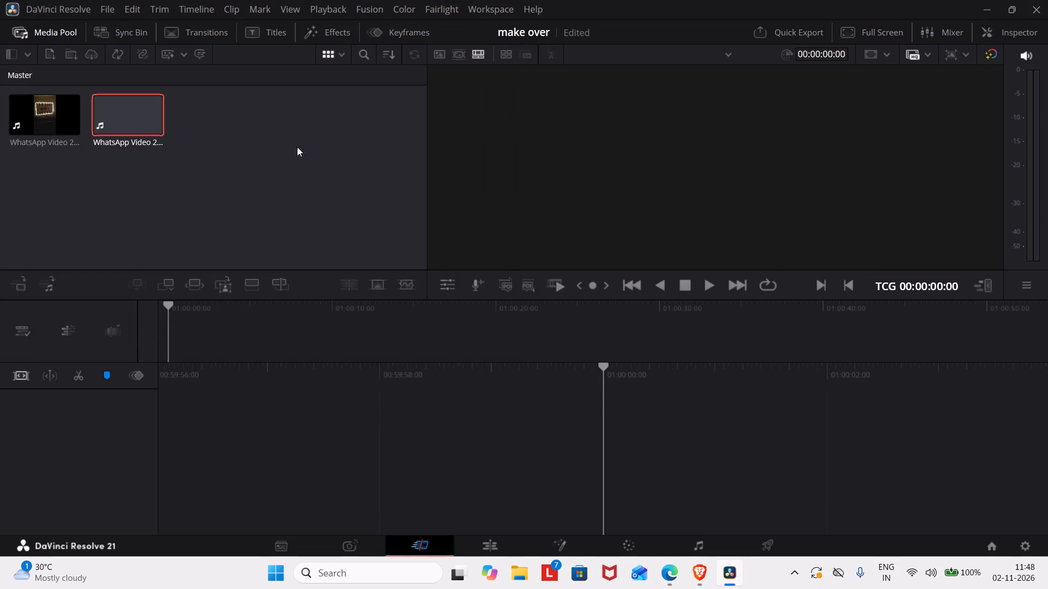
key(ctrl+i)
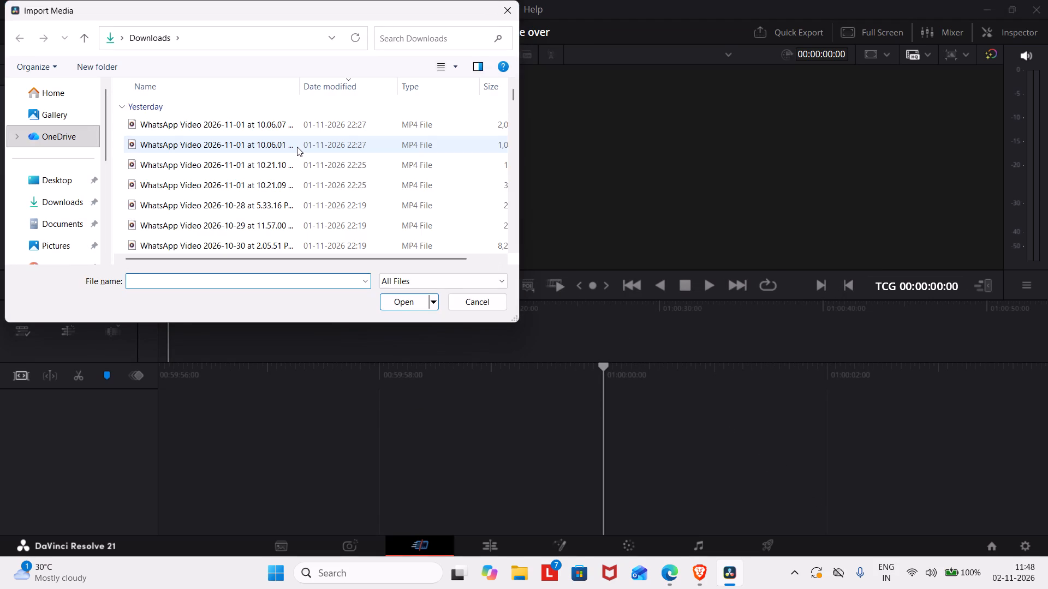
double_click(288, 162)
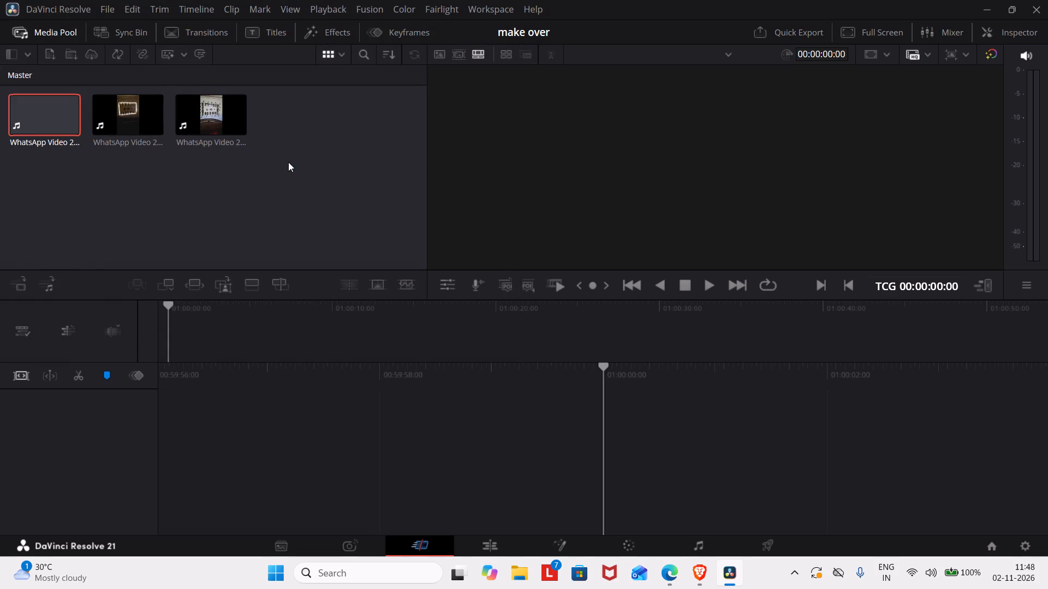
key(ctrl+i)
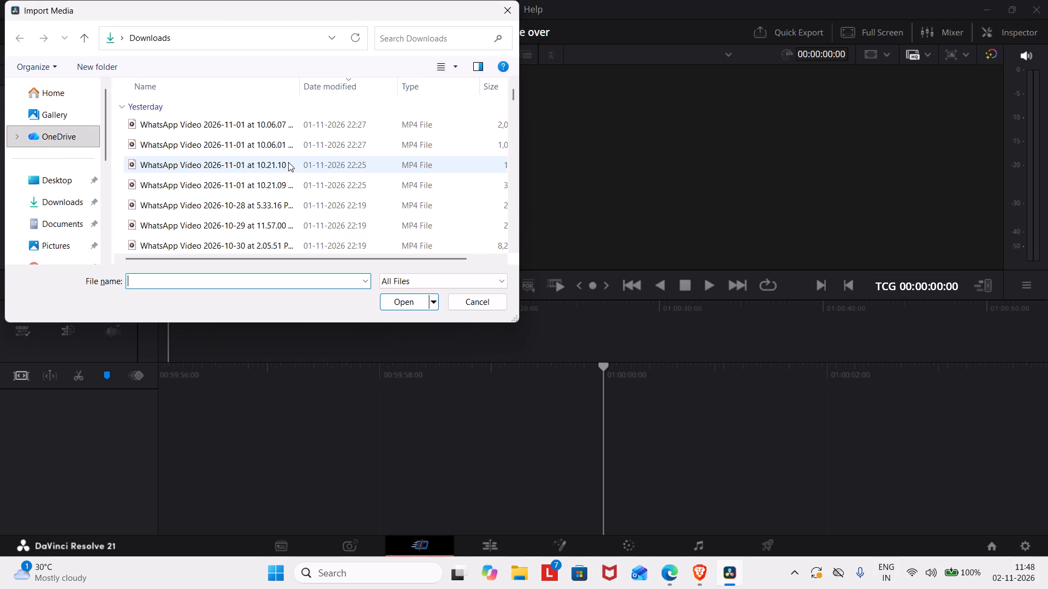
double_click(287, 183)
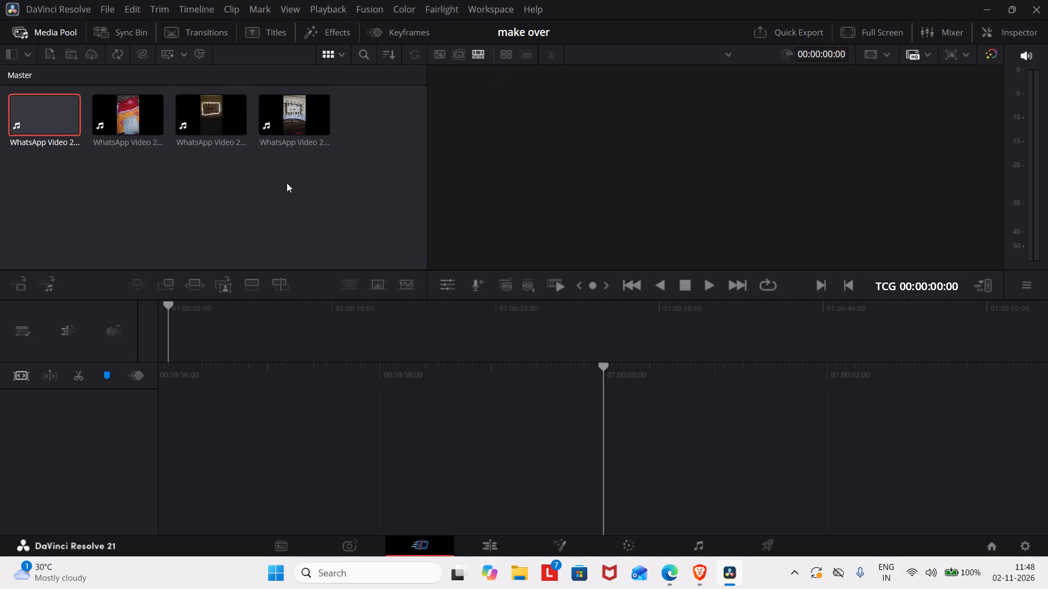
Import the WhatsApp videos dated 2026-10-28 (5.33.16), 2026-10-29 (11.57.00) and 2026-10-30 (2.05.51) from Downloads.
key(ctrl+i)
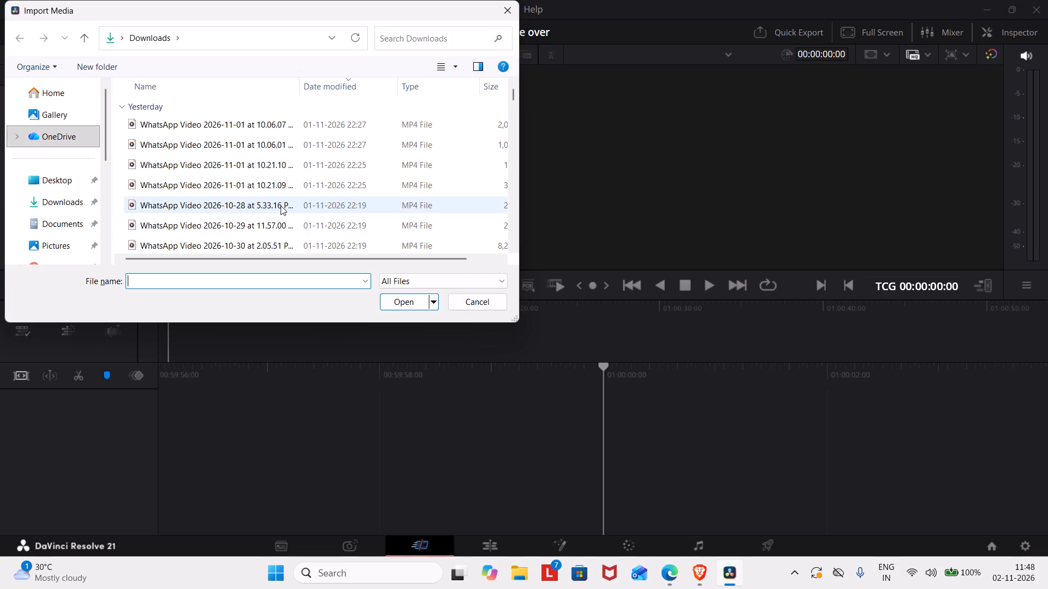
double_click(281, 206)
key(ctrl+i)
double_click(283, 221)
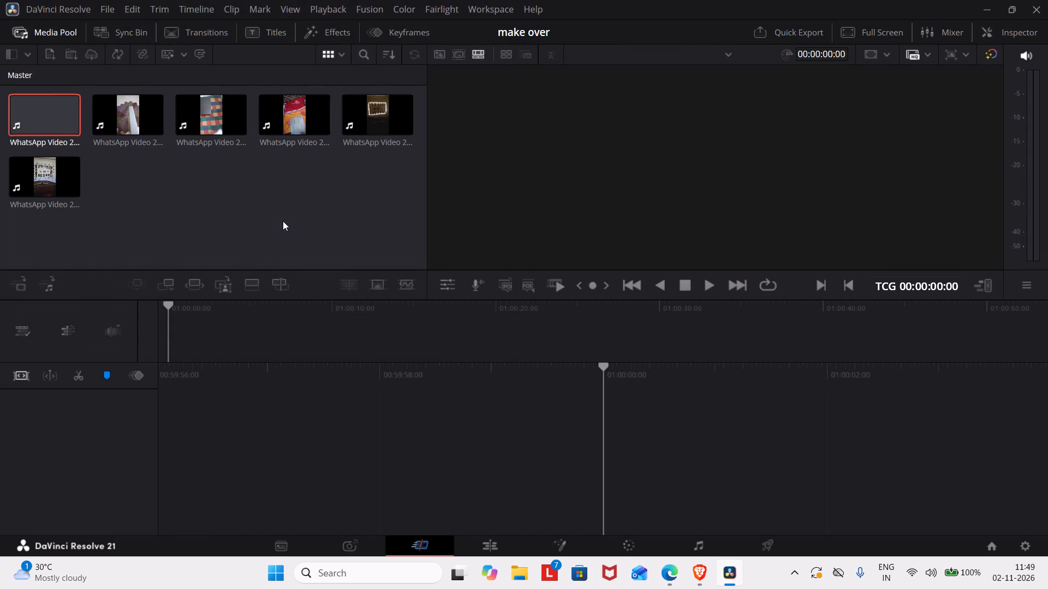
key(ctrl+i)
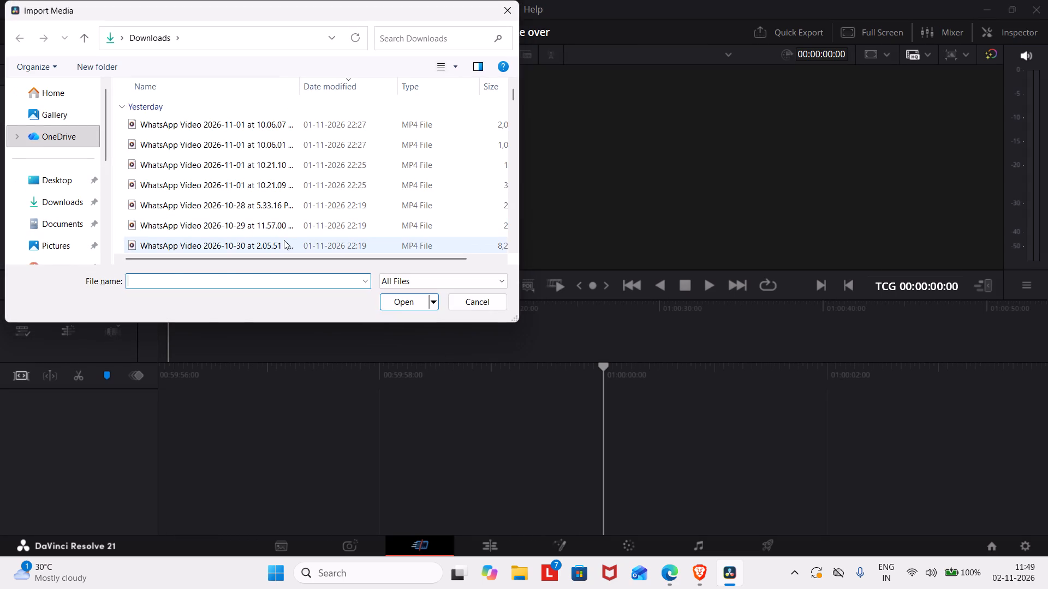
click(284, 240)
double_click(284, 240)
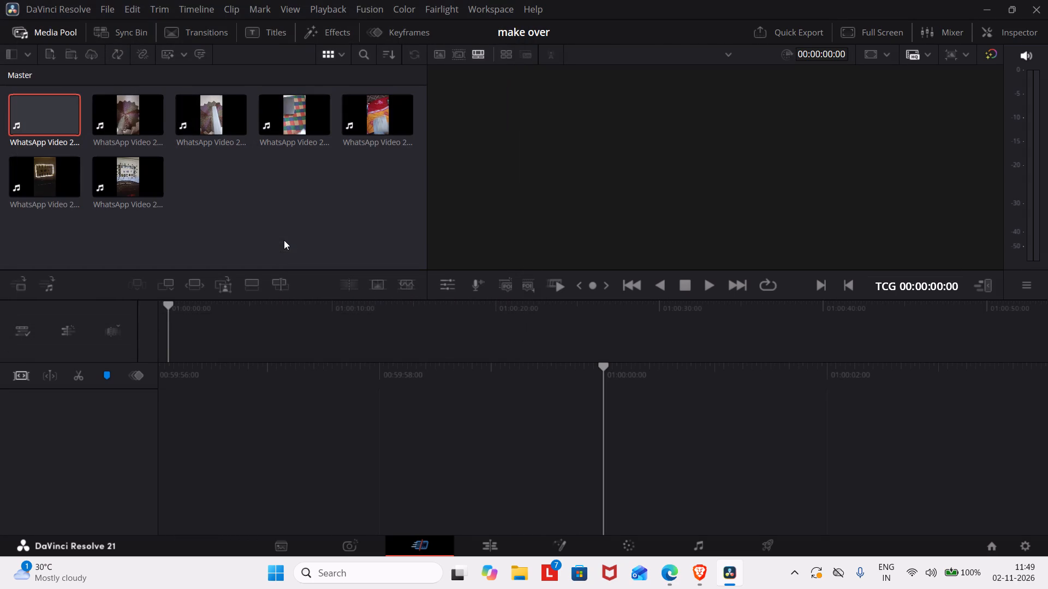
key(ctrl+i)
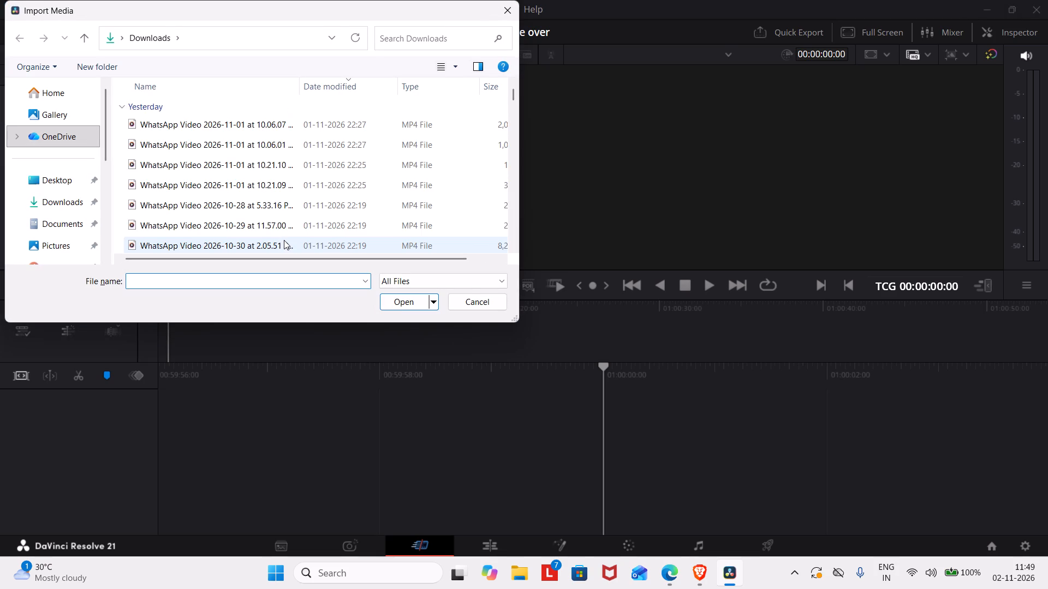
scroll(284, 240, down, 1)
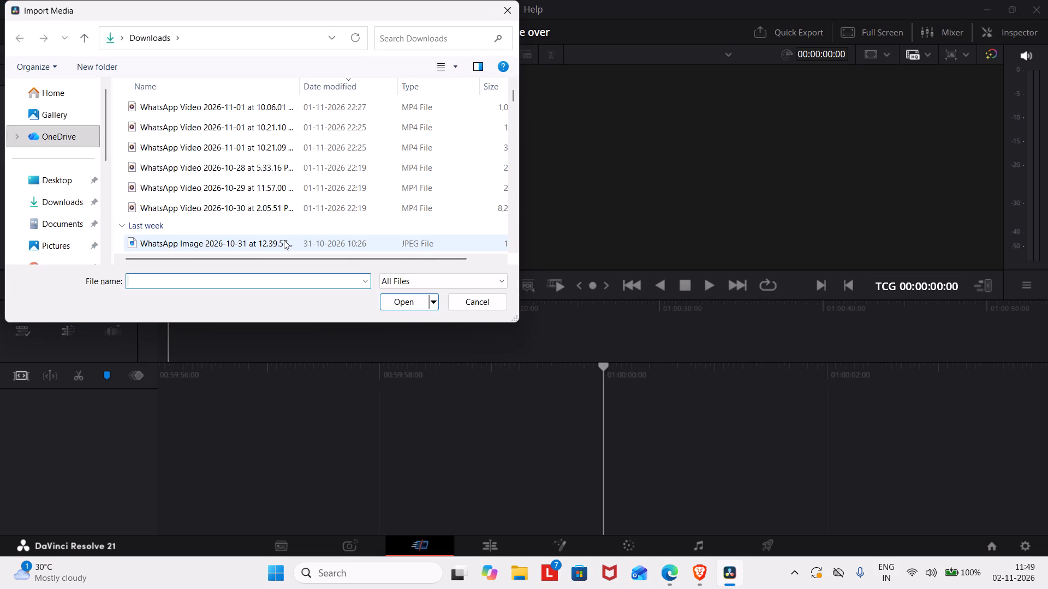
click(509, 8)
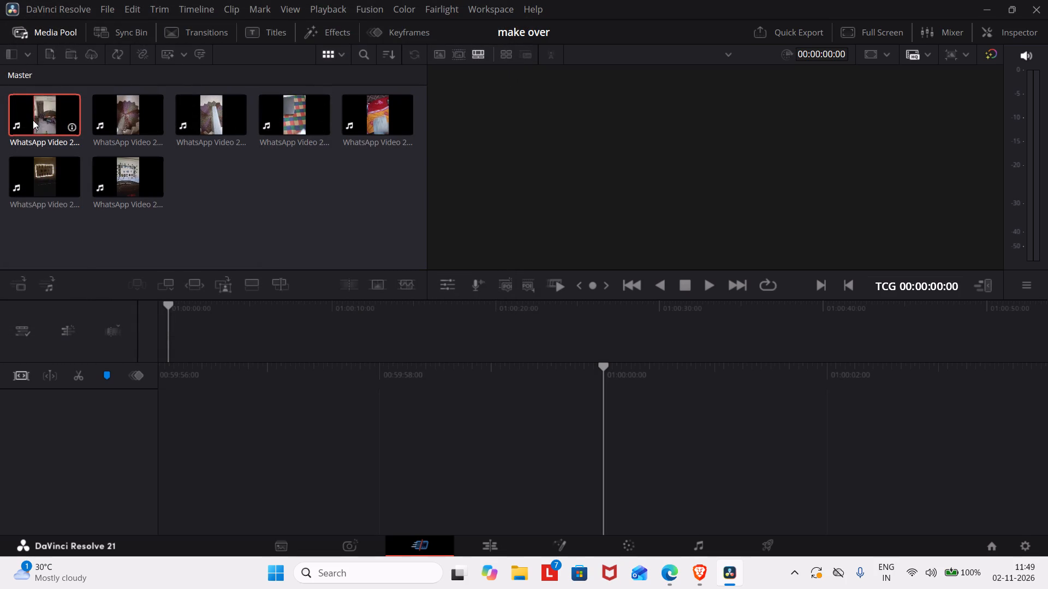
Place the last imported video, the first clip in the media pool, at the start of the empty timeline.
drag(31, 119, 201, 309)
click(210, 311)
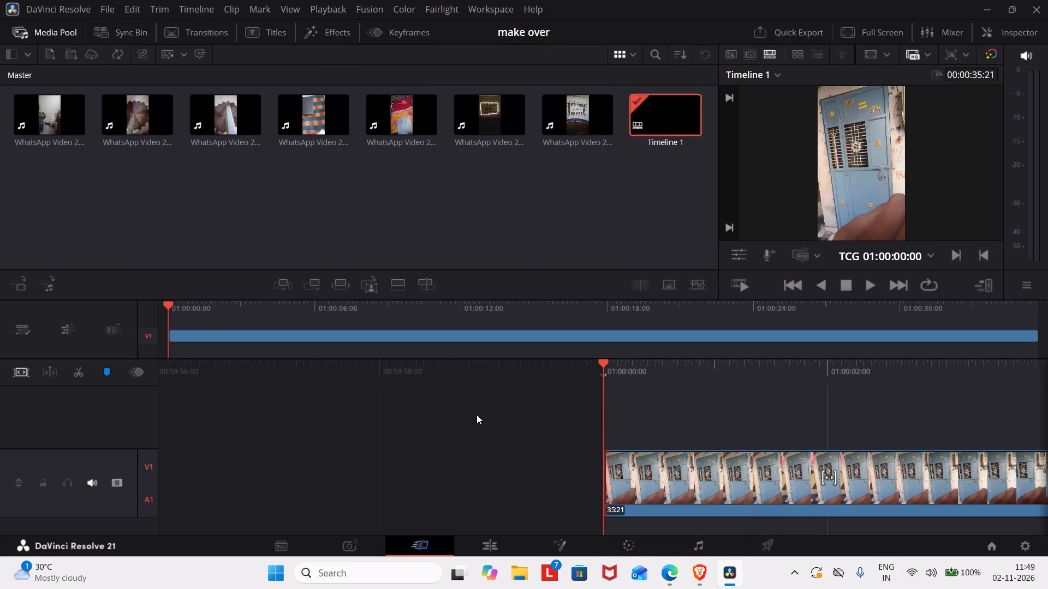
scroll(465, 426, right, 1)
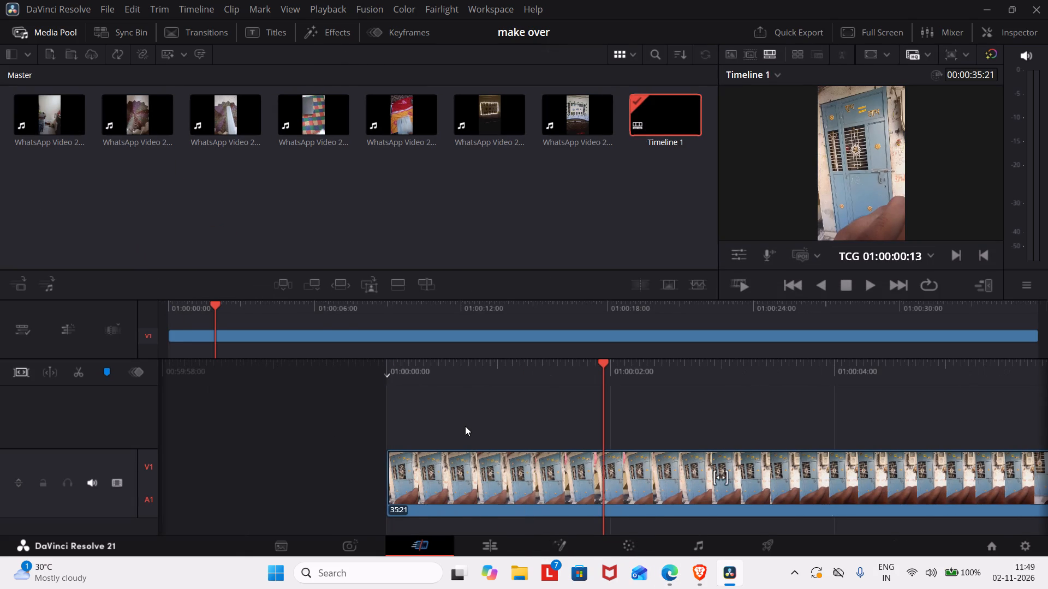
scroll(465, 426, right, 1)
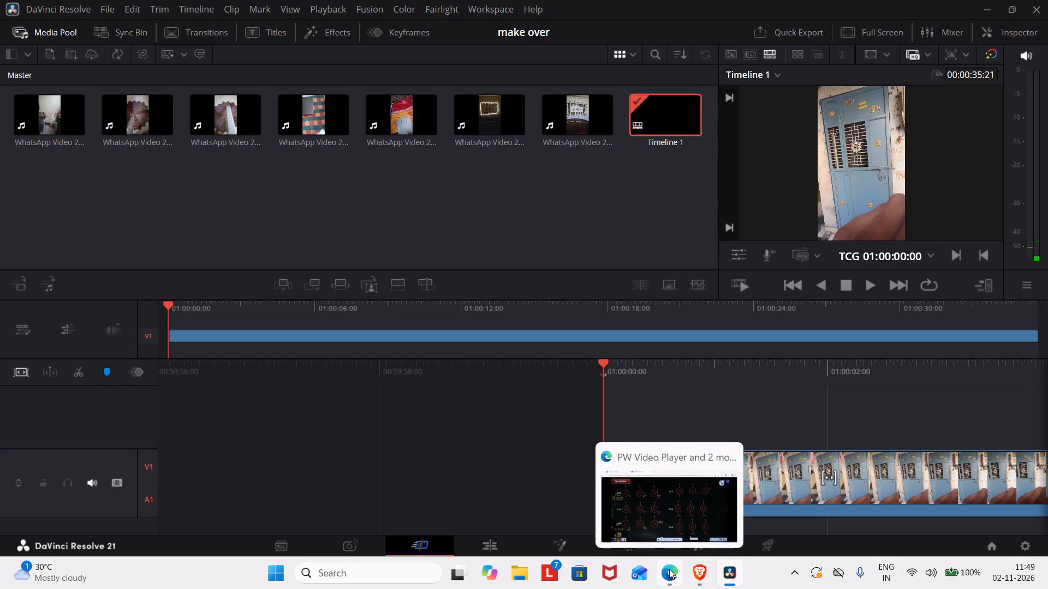
Switch to the PW Video Player page in Microsoft Edge.
click(669, 569)
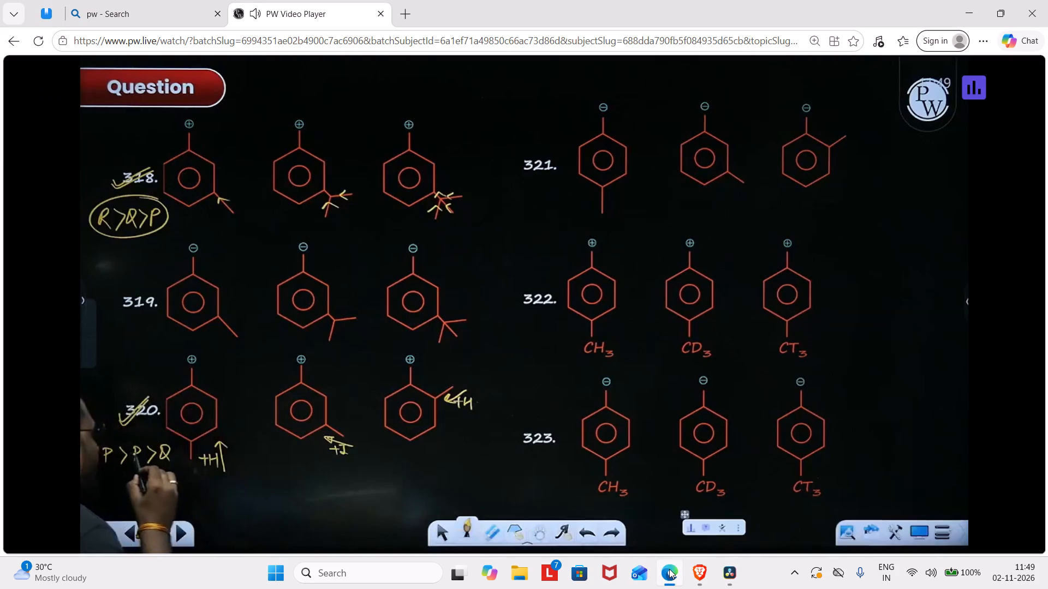
Return from the browser to DaVinci Resolve and preview the opening seconds of the blue door clip on Timeline 1.
click(669, 569)
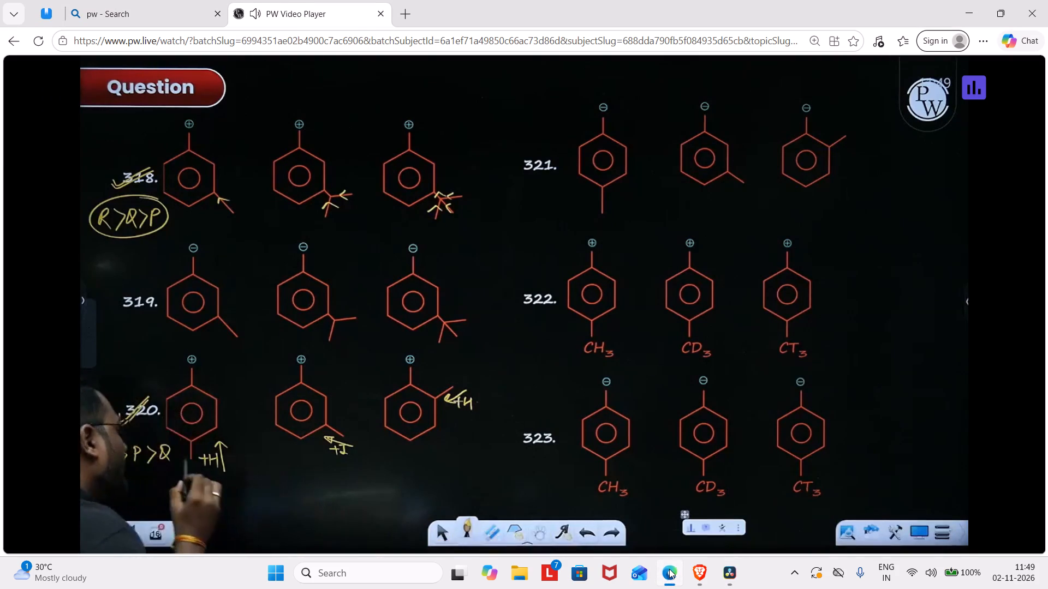
scroll(669, 569, left, 3)
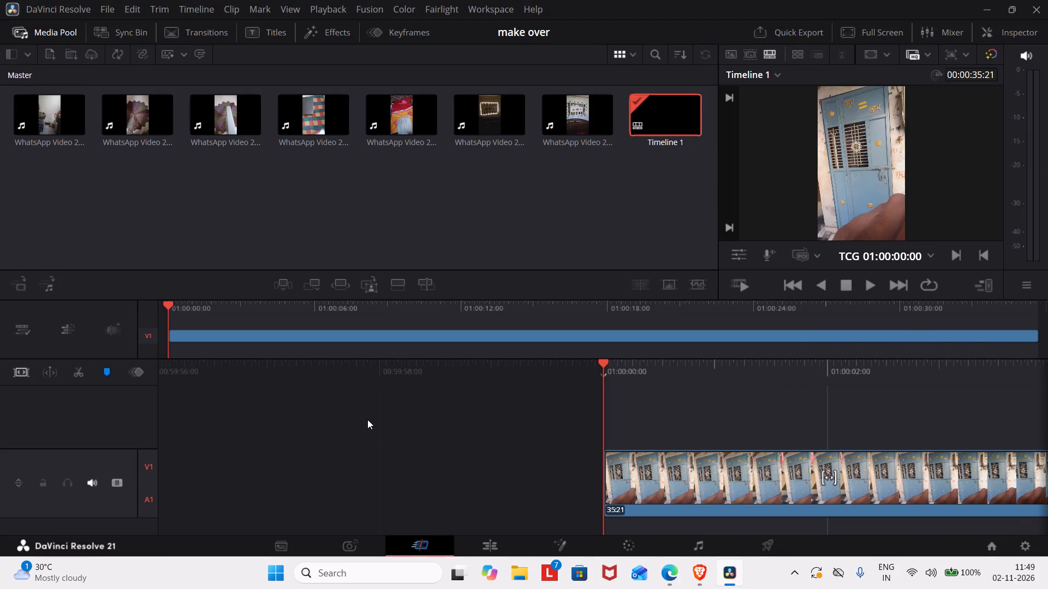
key(space)
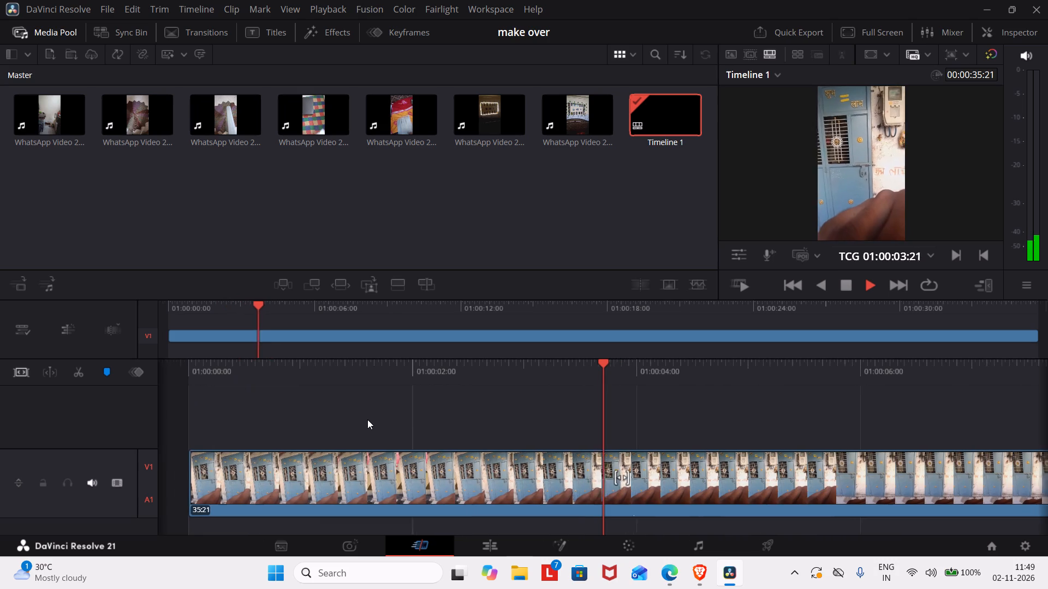
key(space)
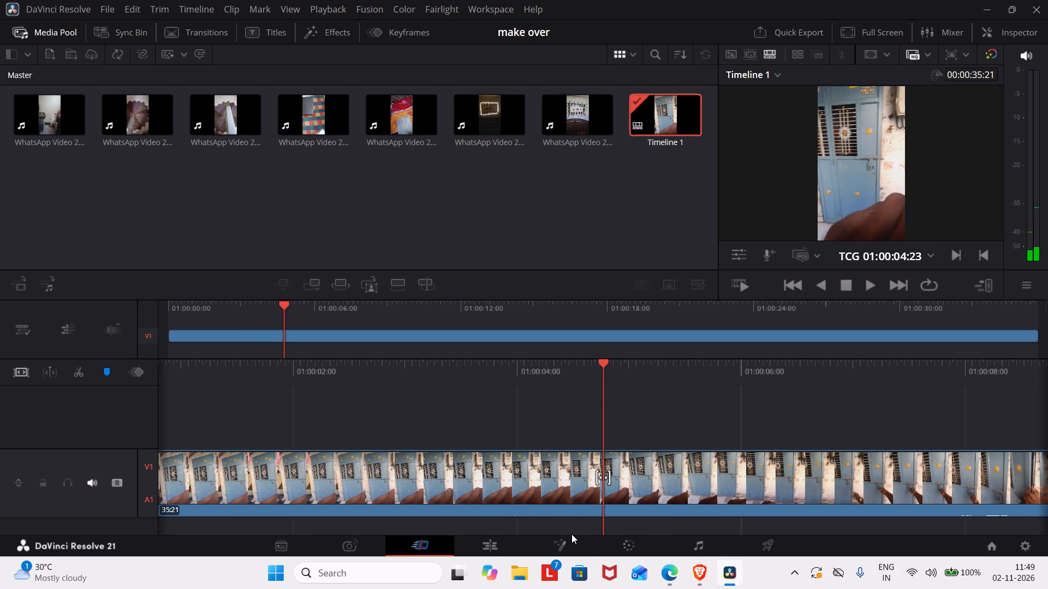
Switch to the PW lecture video in Microsoft Edge.
click(669, 579)
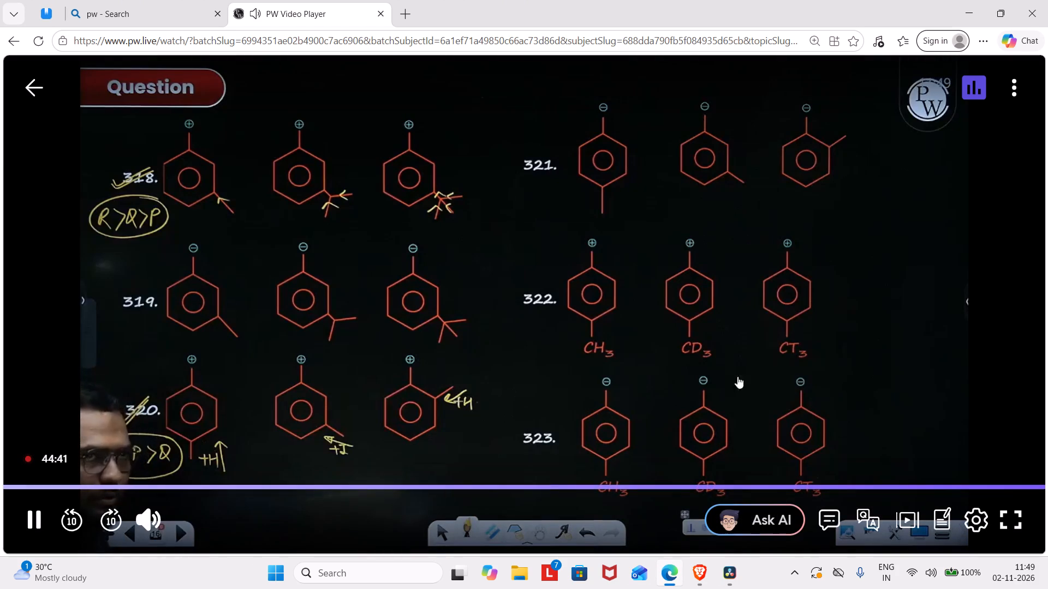
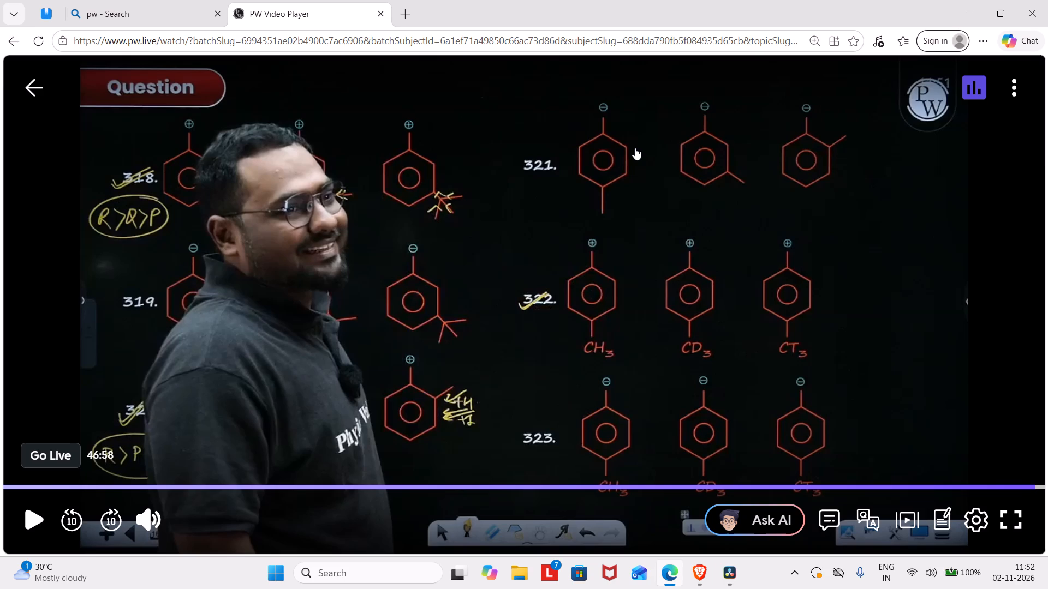
Play the PW lecture video in short bursts from 46:58.
key(space)
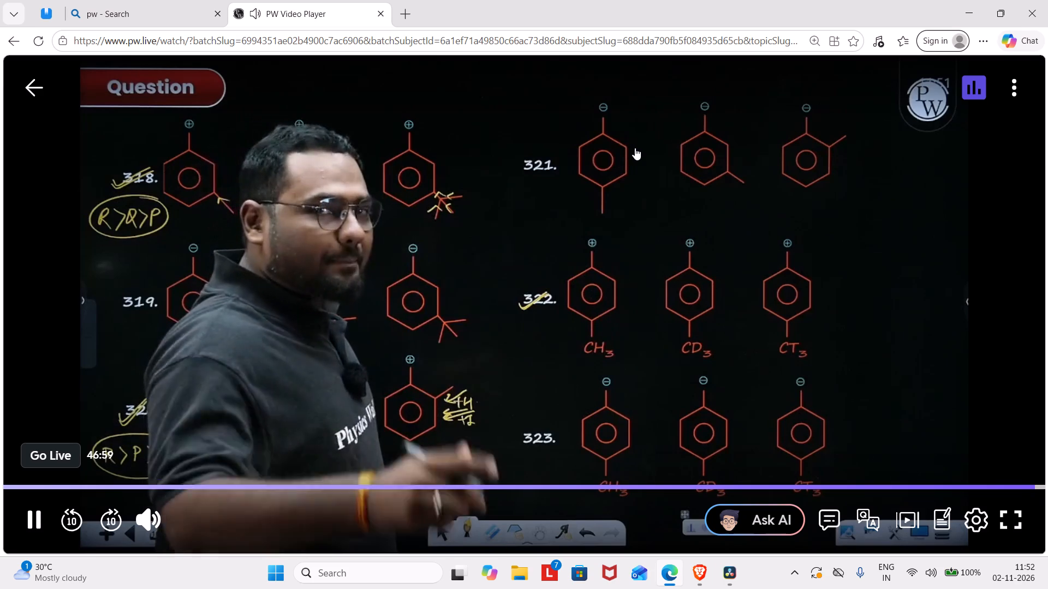
key(space)
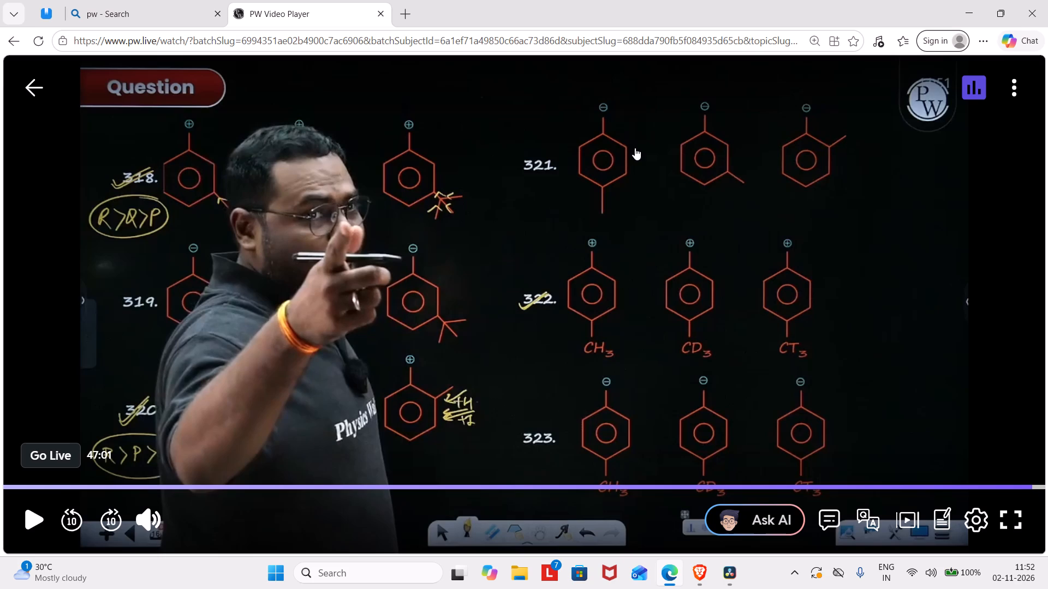
key(space)
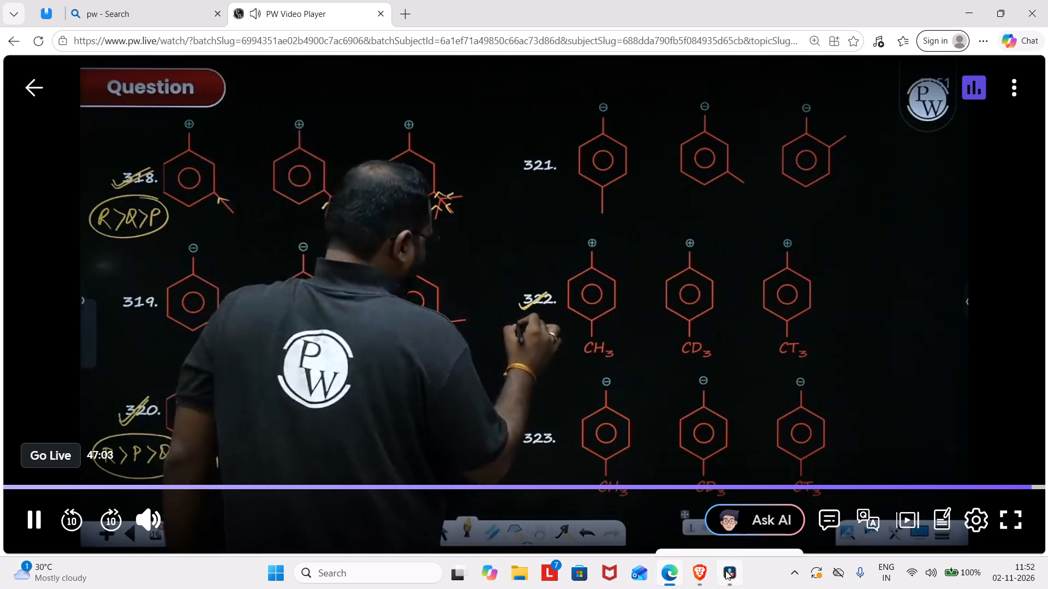
Switch to DaVinci Resolve, preview the opening of the blue door clip, and trim its start to a duration of 35:14.
click(726, 570)
scroll(467, 460, right, 8)
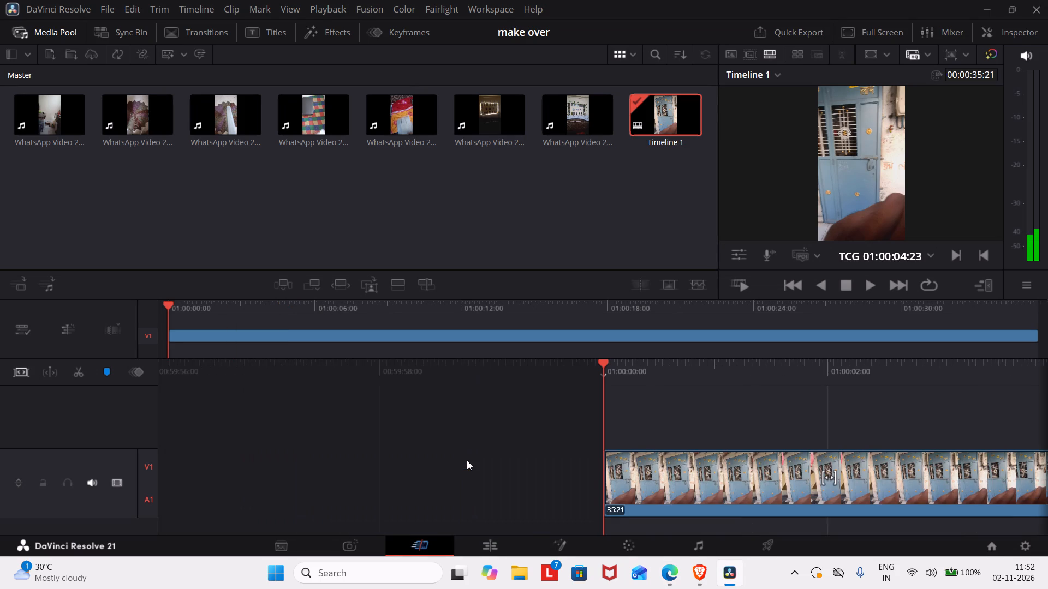
key(space)
key(space)
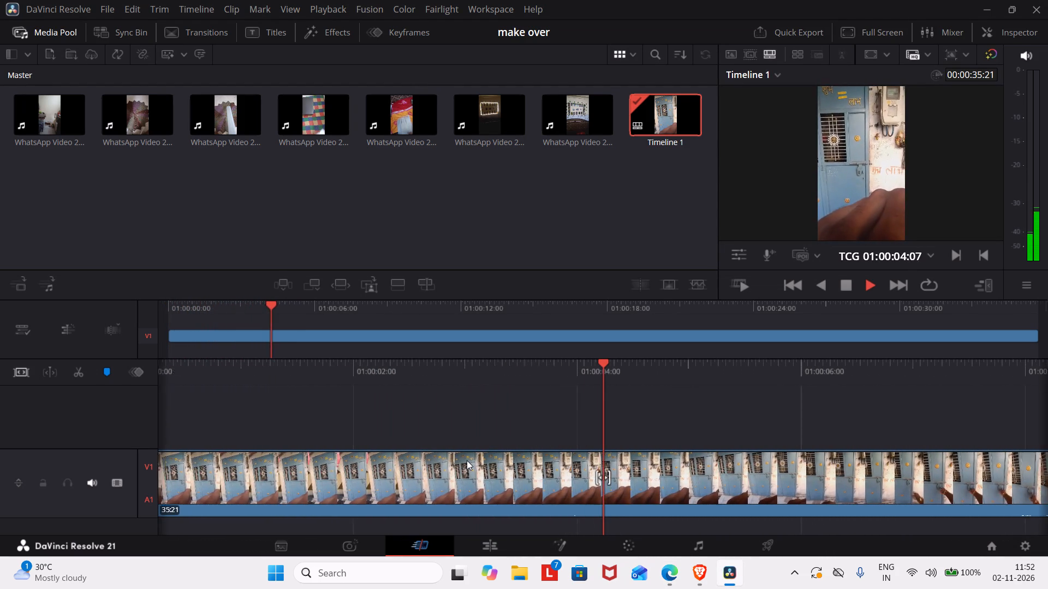
key(space)
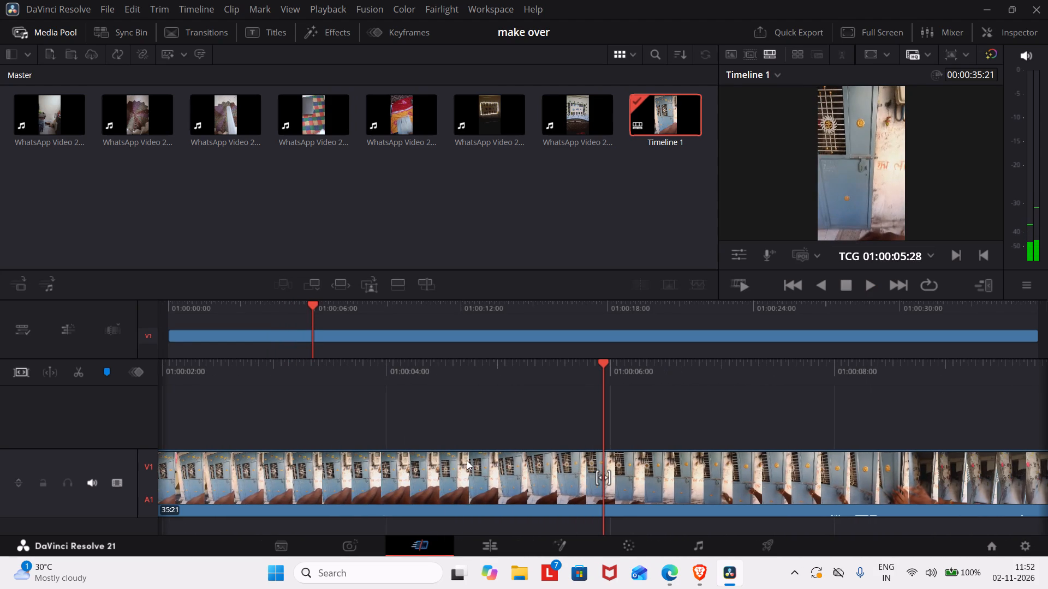
scroll(336, 459, right, 5)
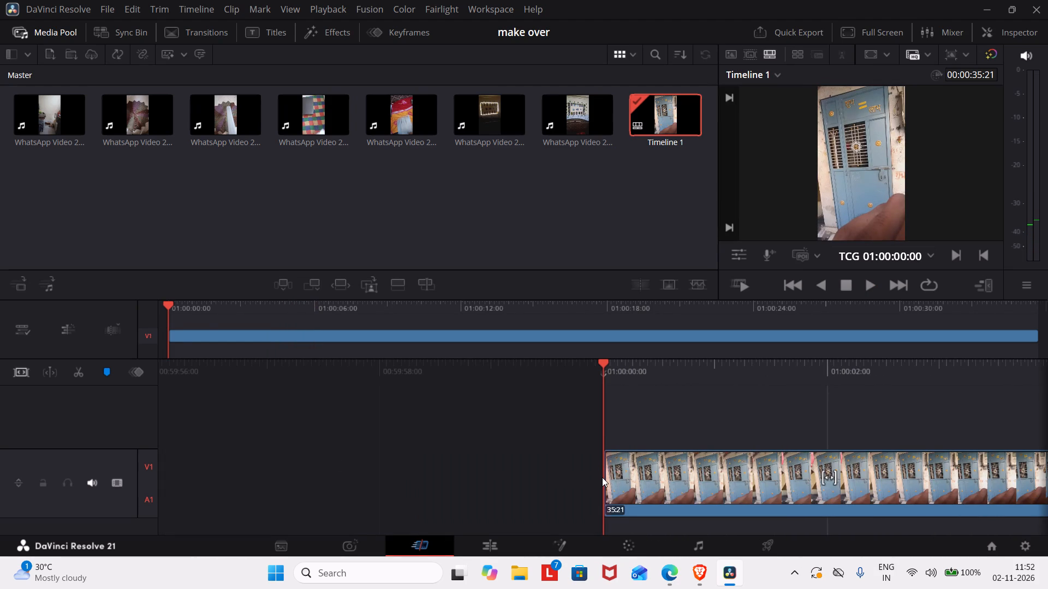
drag(602, 477, 626, 480)
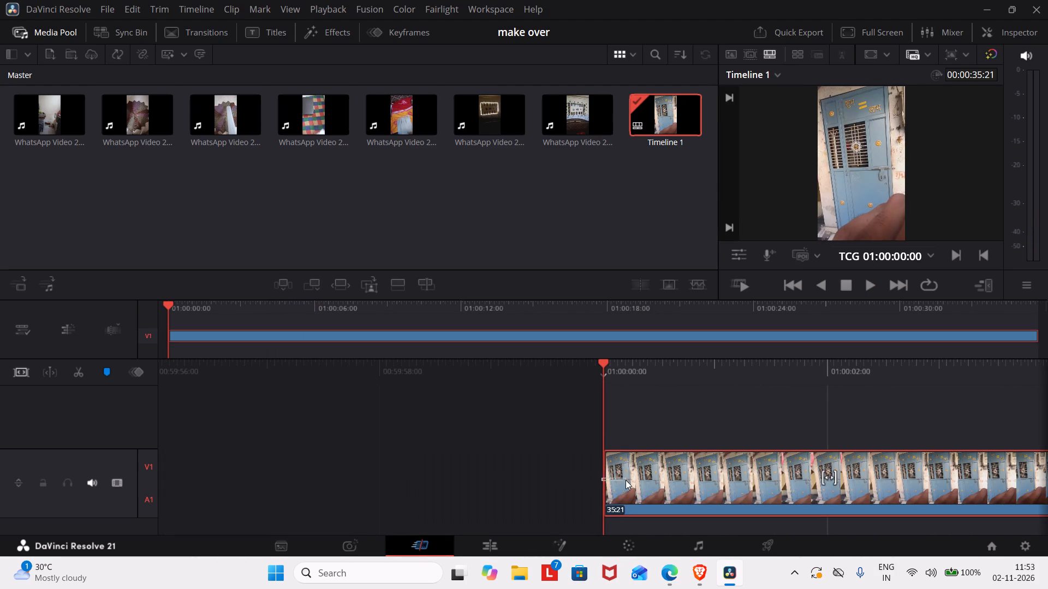
drag(626, 480, 626, 479)
drag(606, 475, 635, 478)
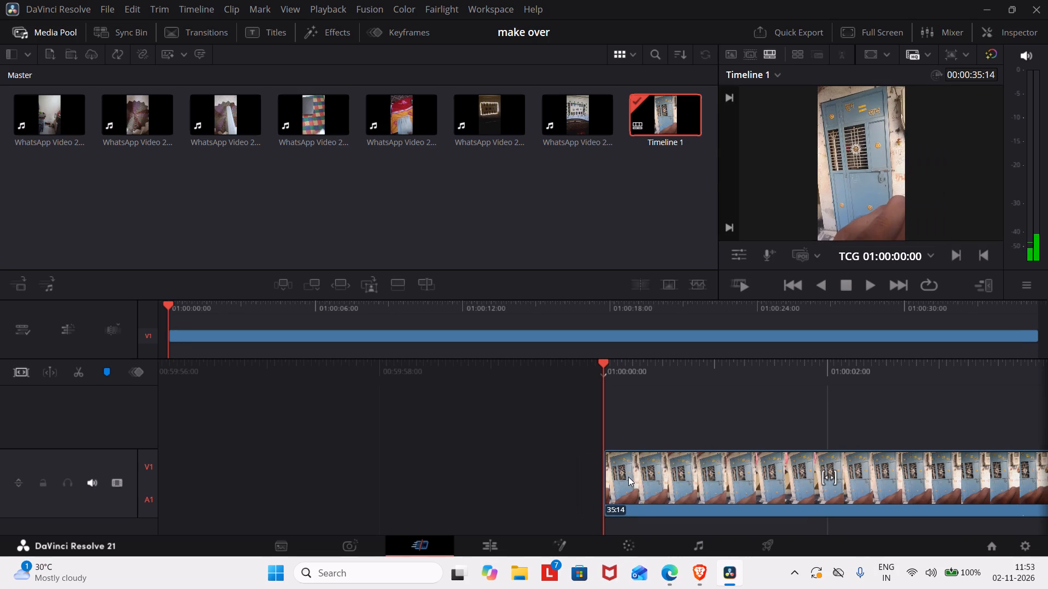
click(557, 466)
Play the opening of Timeline 1 and trim the blue door clip's start further, to a duration of 34:09.
drag(605, 362, 657, 351)
key(space)
key(space)
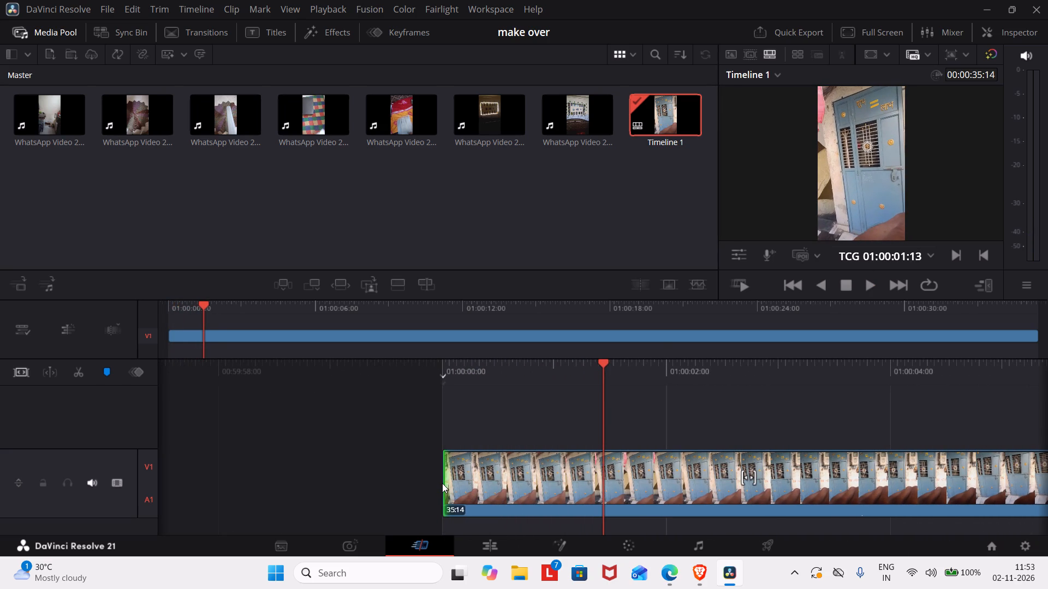
drag(446, 486, 479, 490)
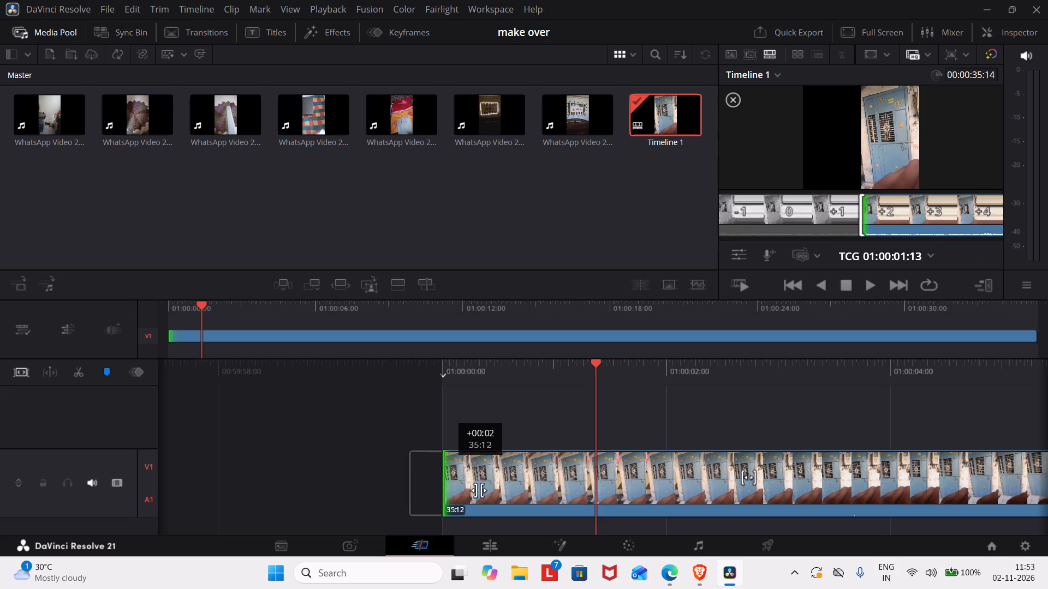
drag(479, 490, 551, 486)
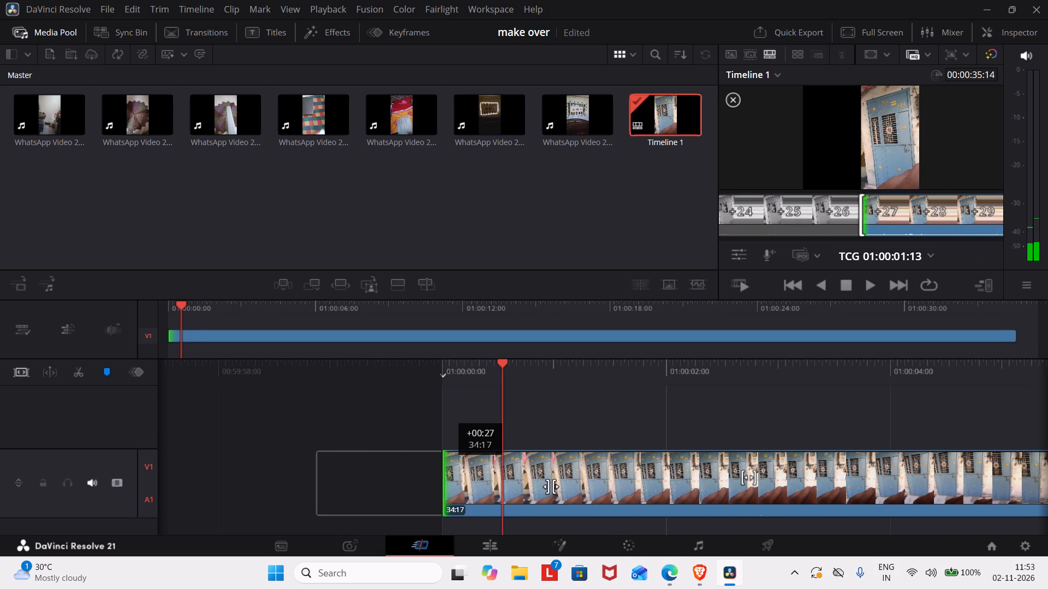
drag(551, 486, 580, 490)
Review the frames before the door opens and trim the blue door clip's start to a duration of 30:11.
key(space)
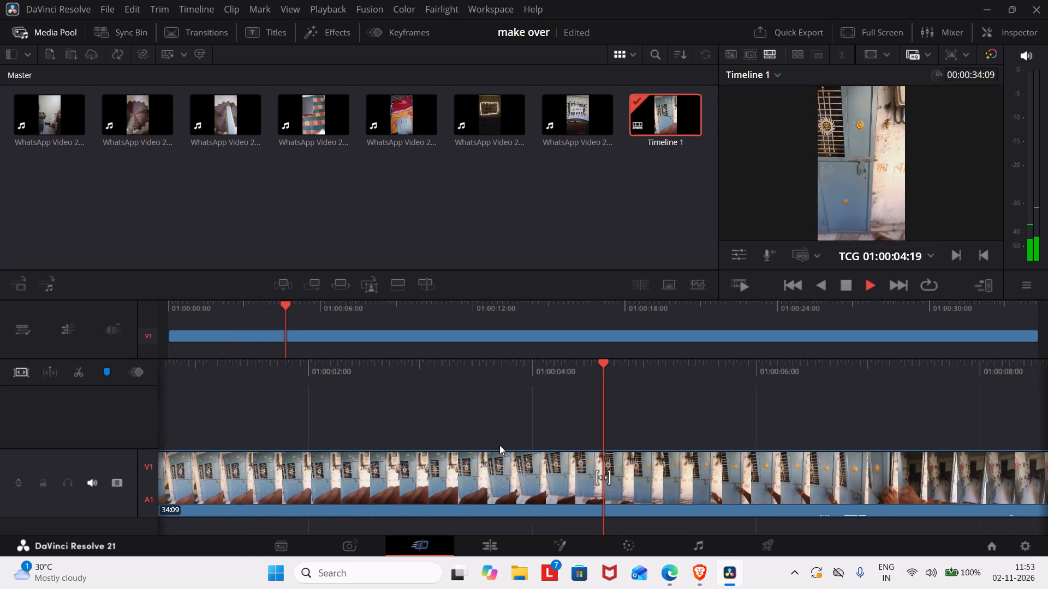
key(space)
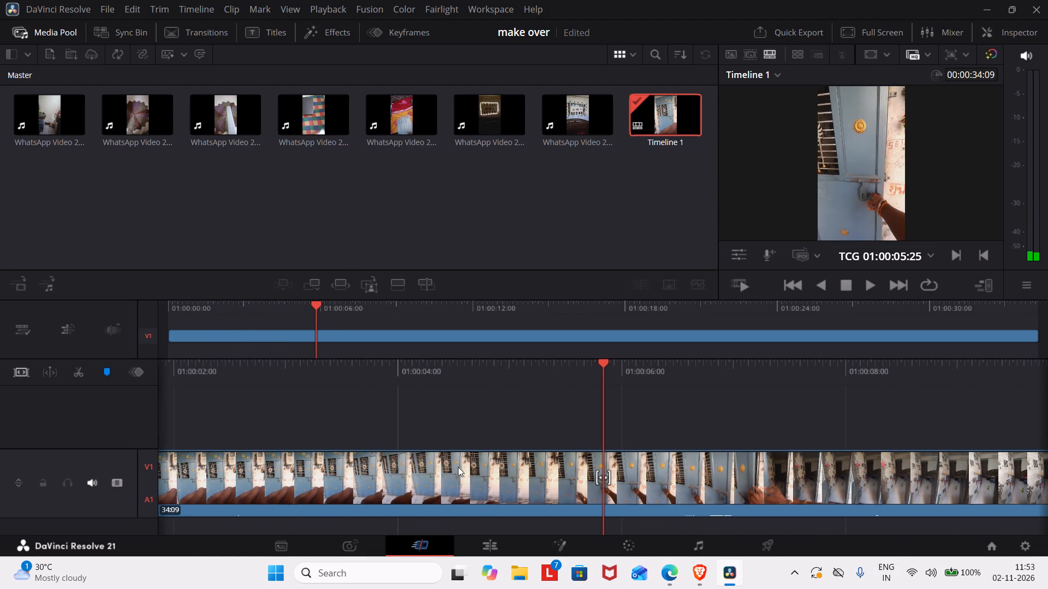
scroll(257, 400, right, 1)
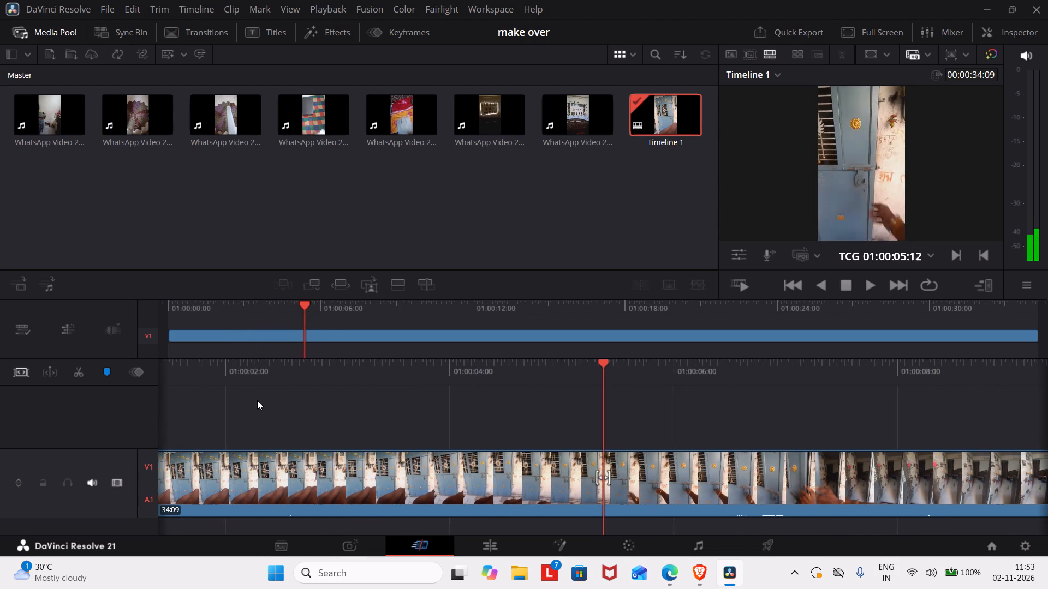
scroll(257, 400, right, 1)
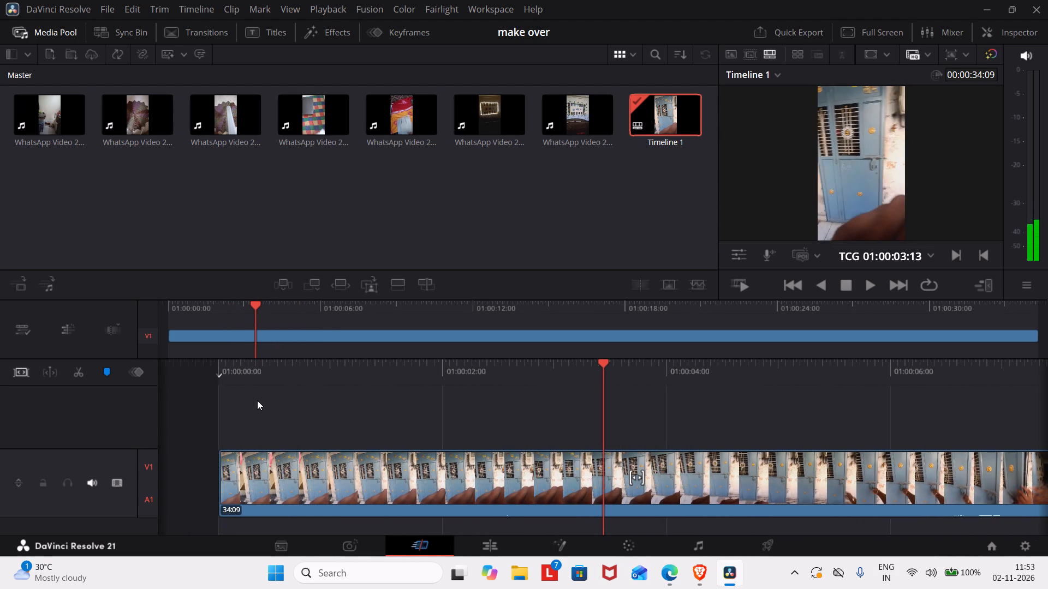
scroll(257, 400, right, 1)
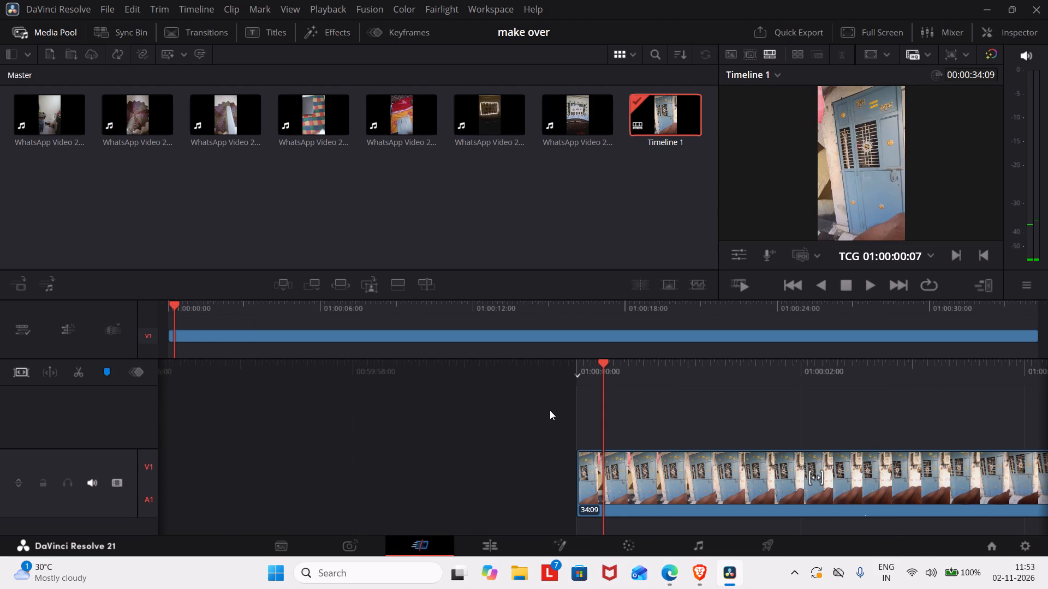
scroll(550, 410, right, 1)
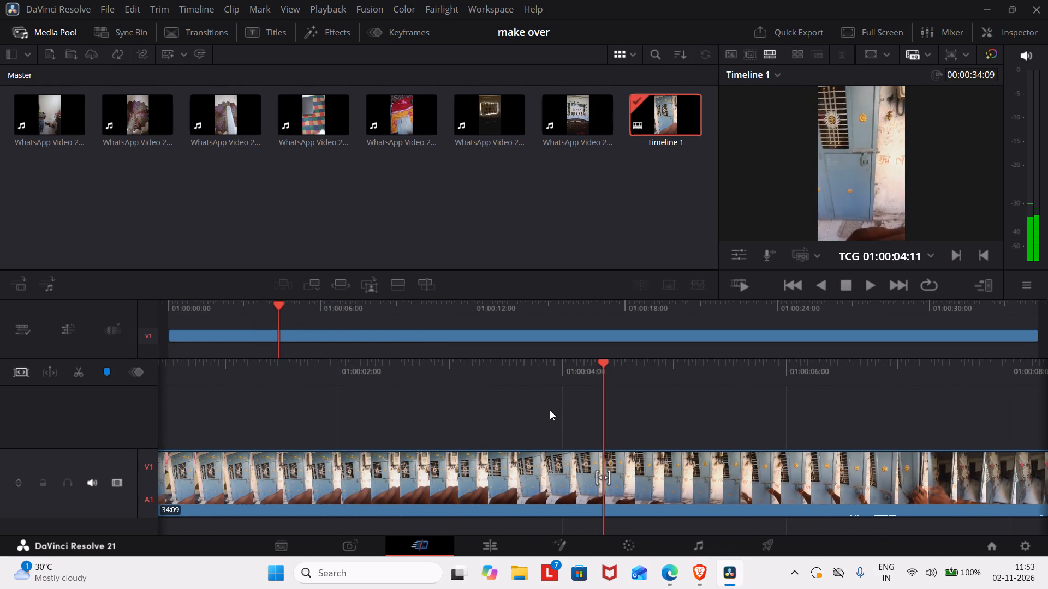
ctrl+scroll(492, 404, down, 4)
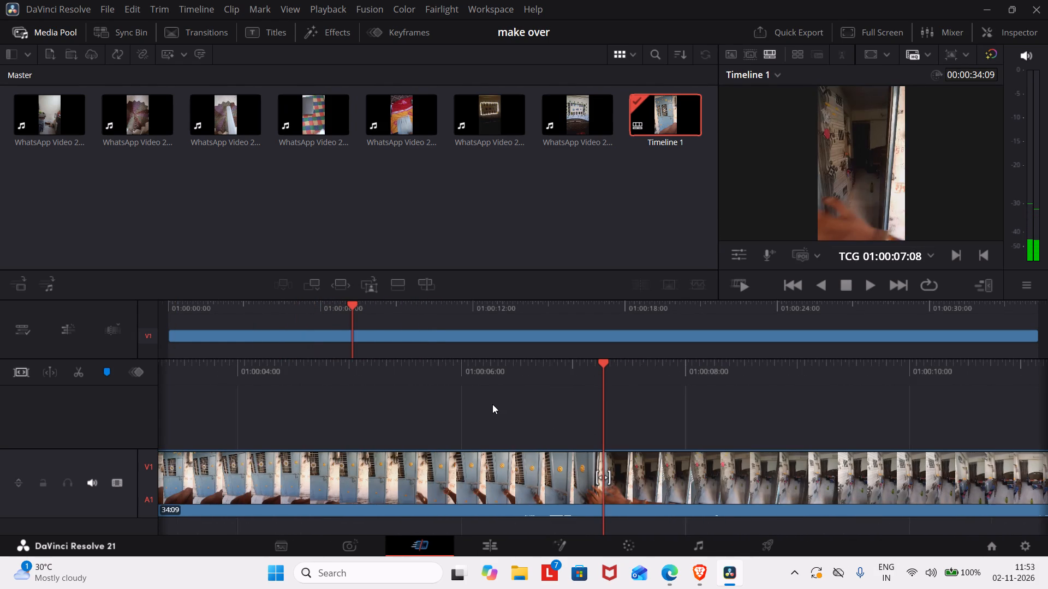
ctrl+scroll(492, 404, down, 2)
scroll(492, 404, right, 8)
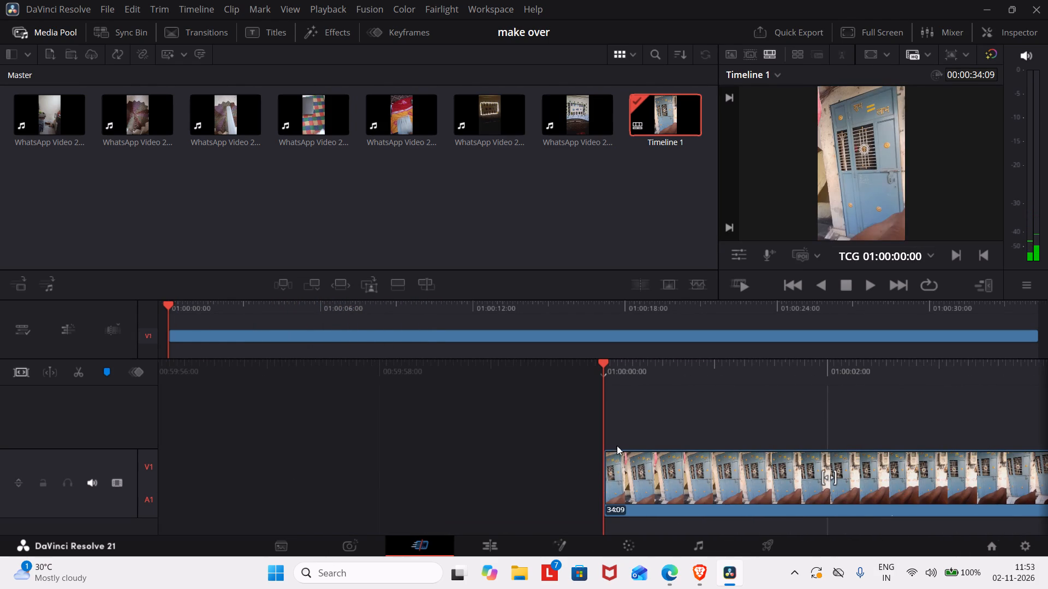
drag(605, 479, 657, 485)
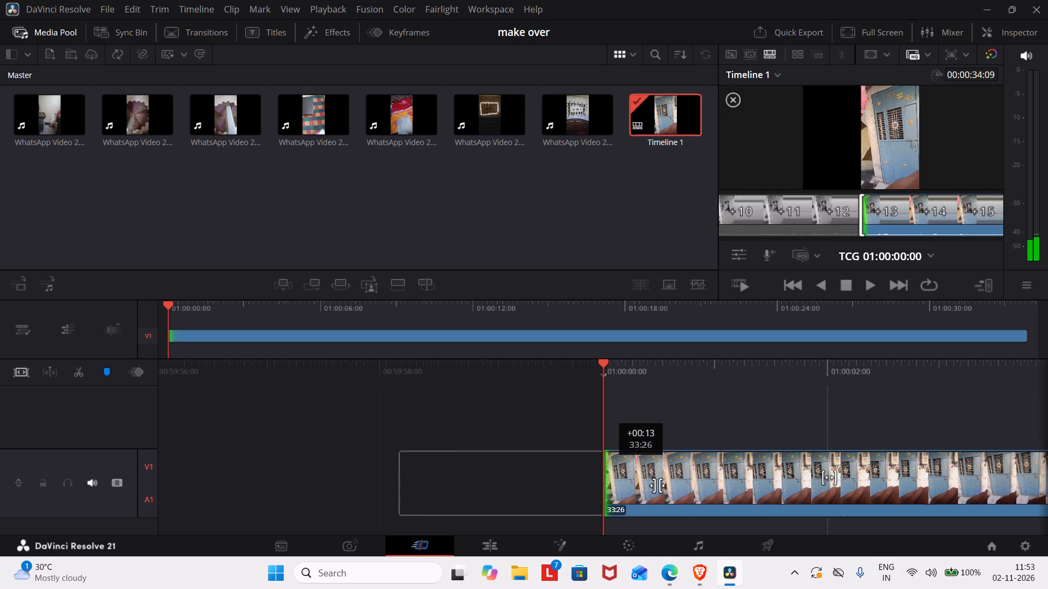
drag(657, 485, 886, 488)
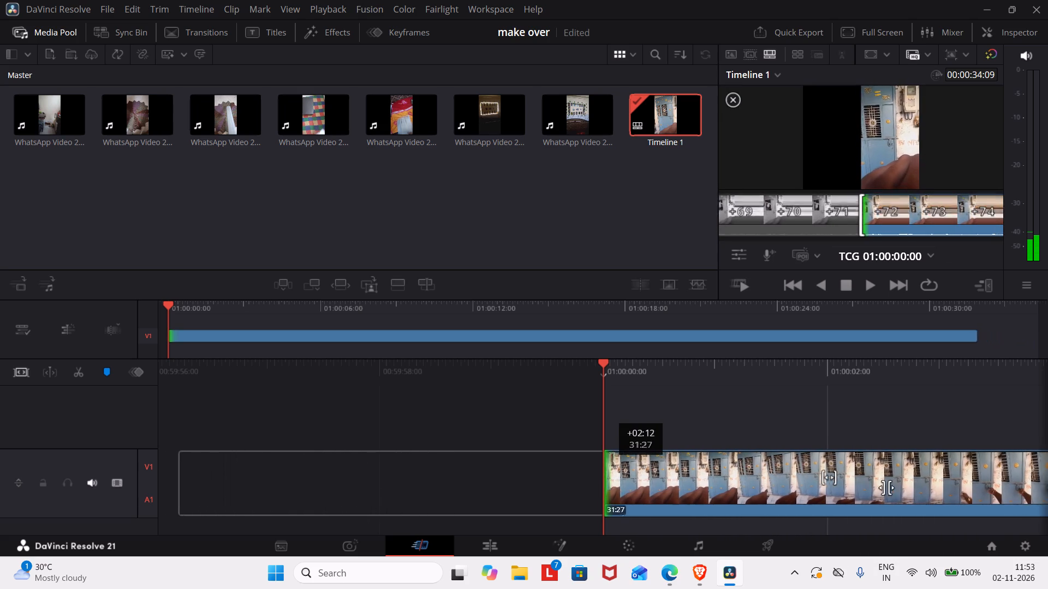
drag(886, 488, 1047, 488)
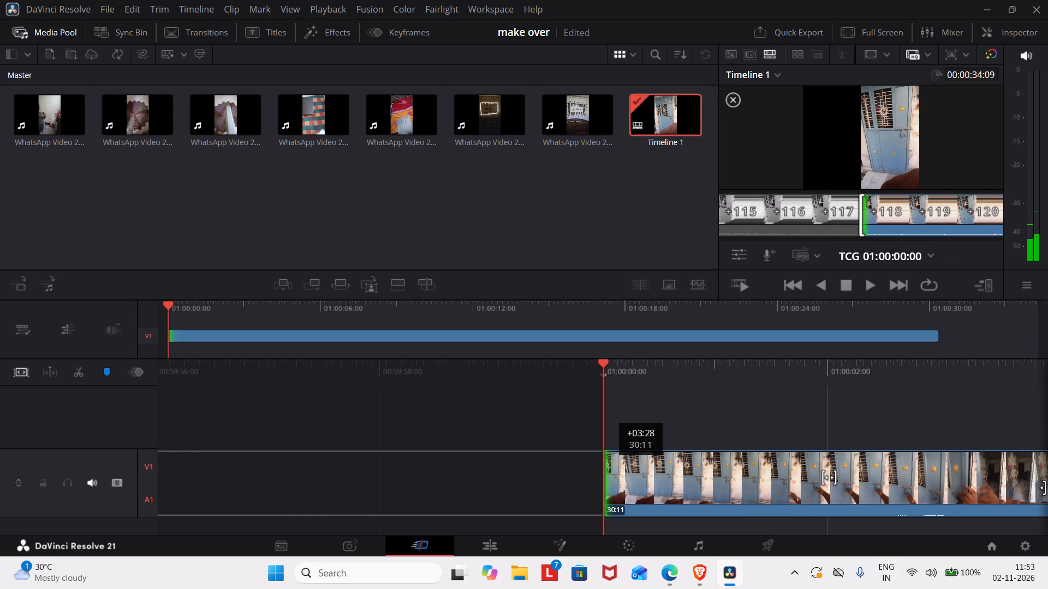
drag(1047, 488, 1047, 483)
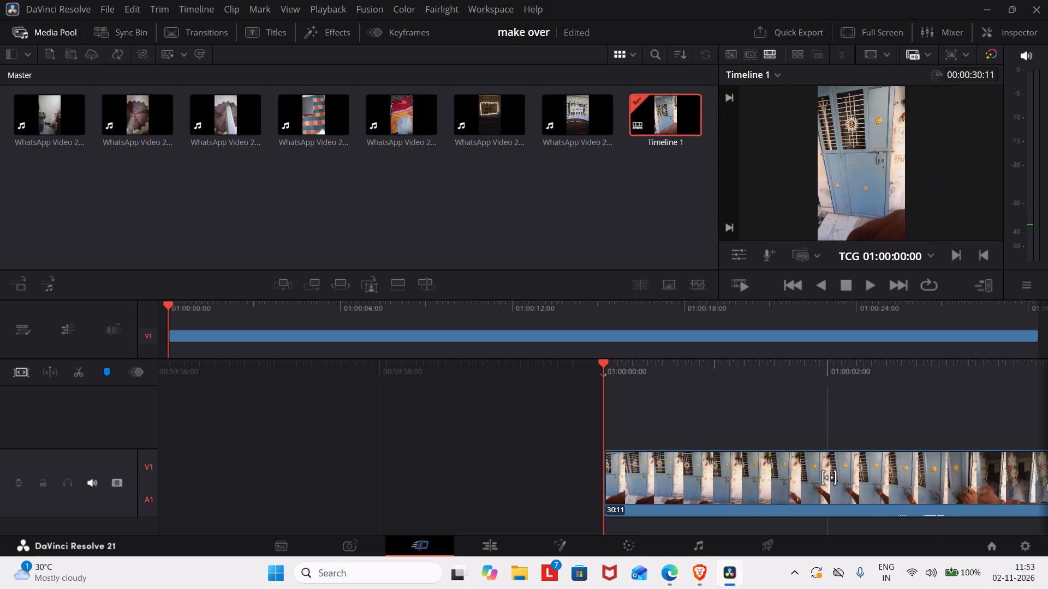
Play the clip through to its last frames and trim its end to a duration of 28:02.
key(space)
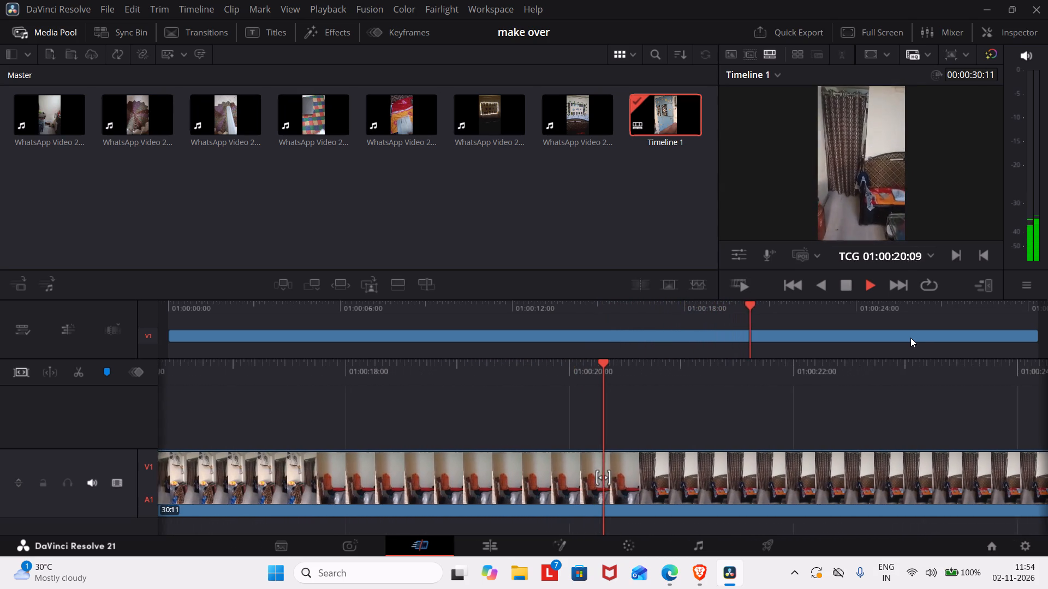
key(space)
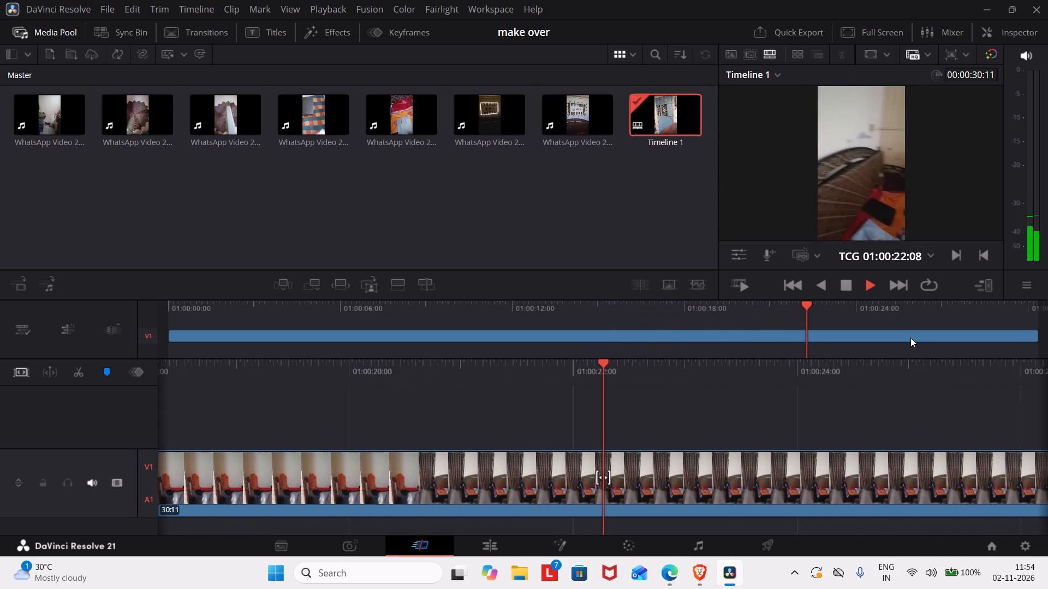
key(space)
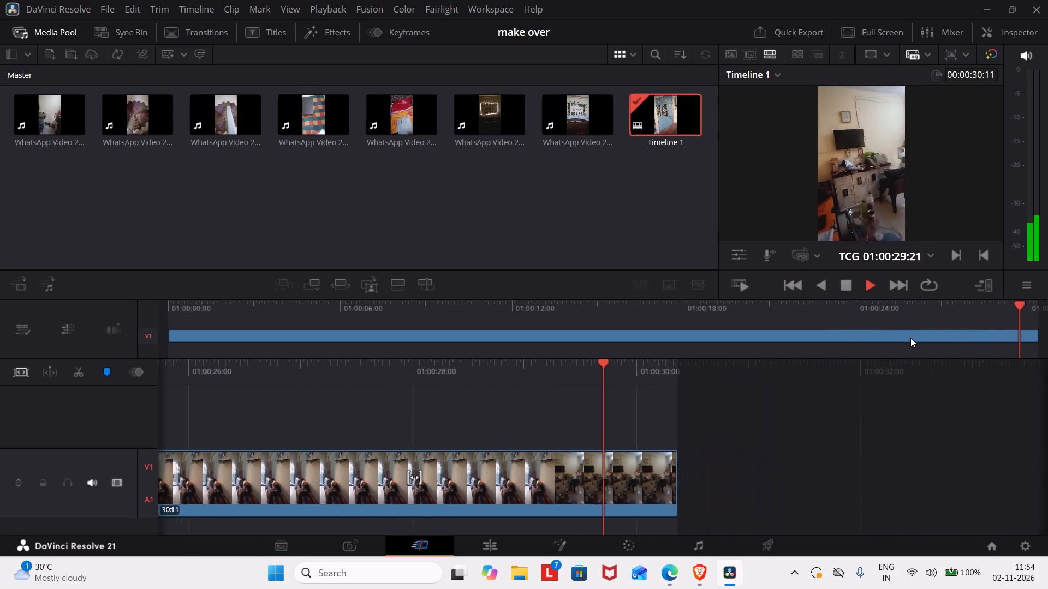
key(space)
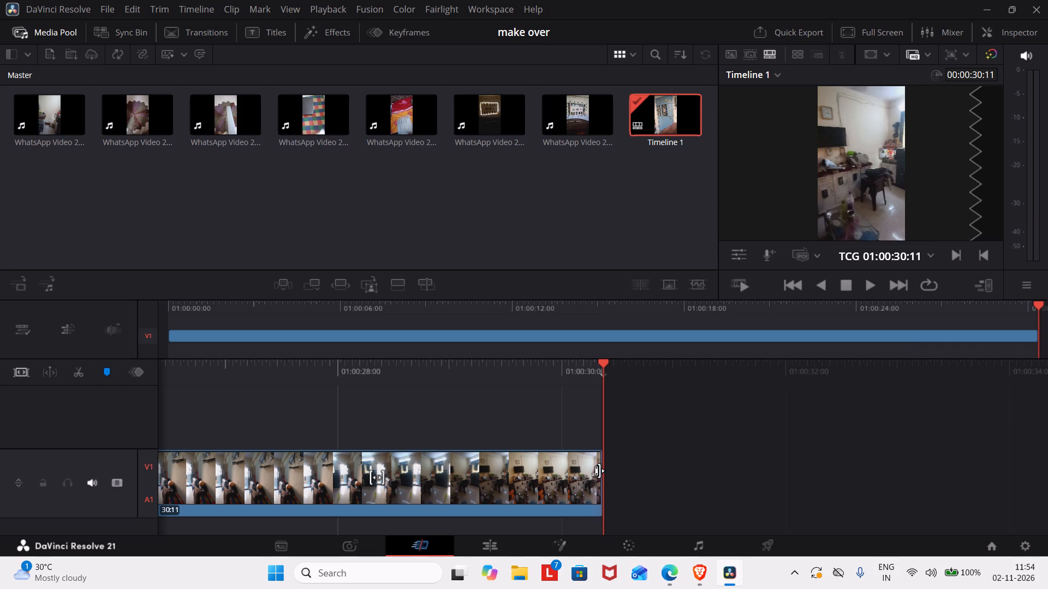
drag(603, 470, 514, 483)
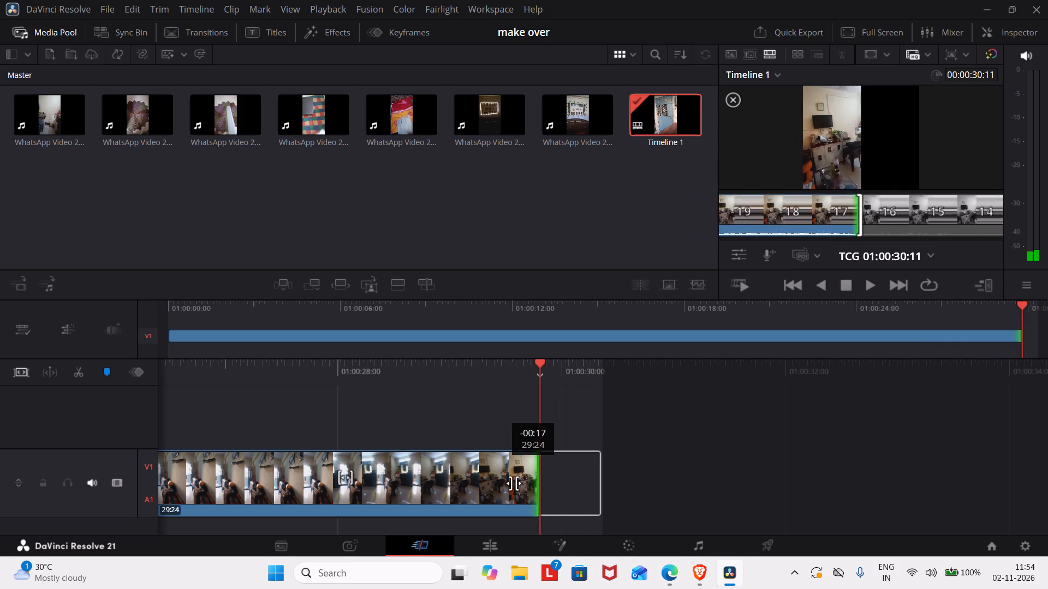
drag(514, 483, 343, 496)
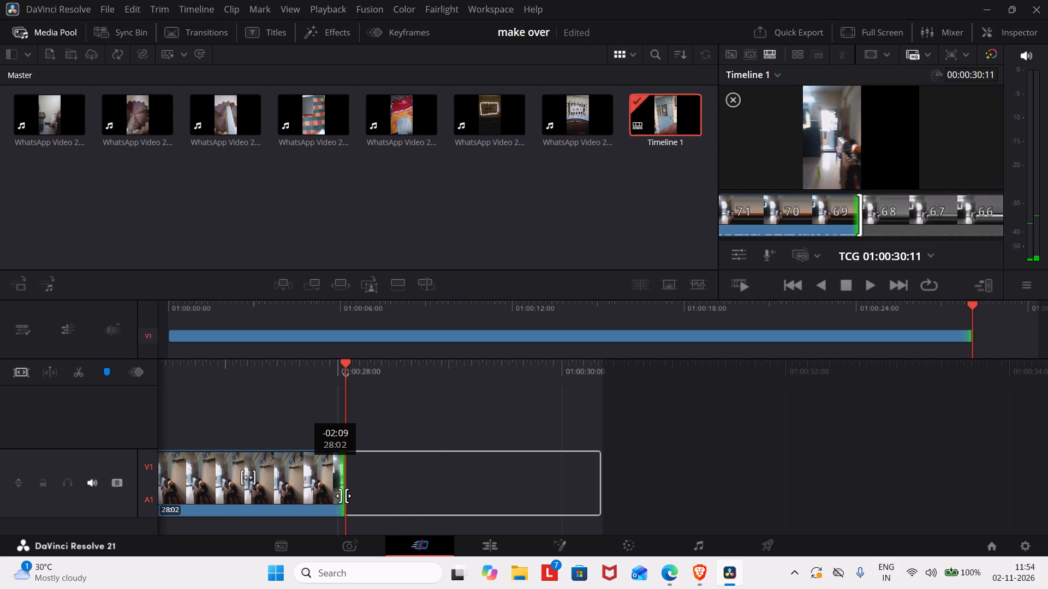
drag(343, 496, 344, 496)
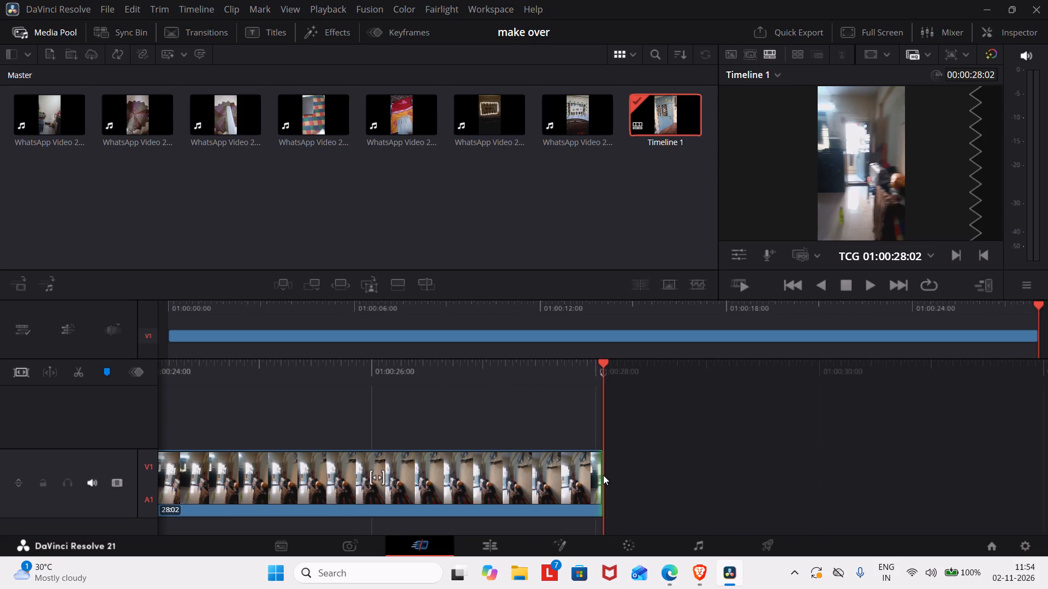
Trim the end of the blue door clip on Timeline 1 to a duration of 20:19.
drag(600, 474, 582, 476)
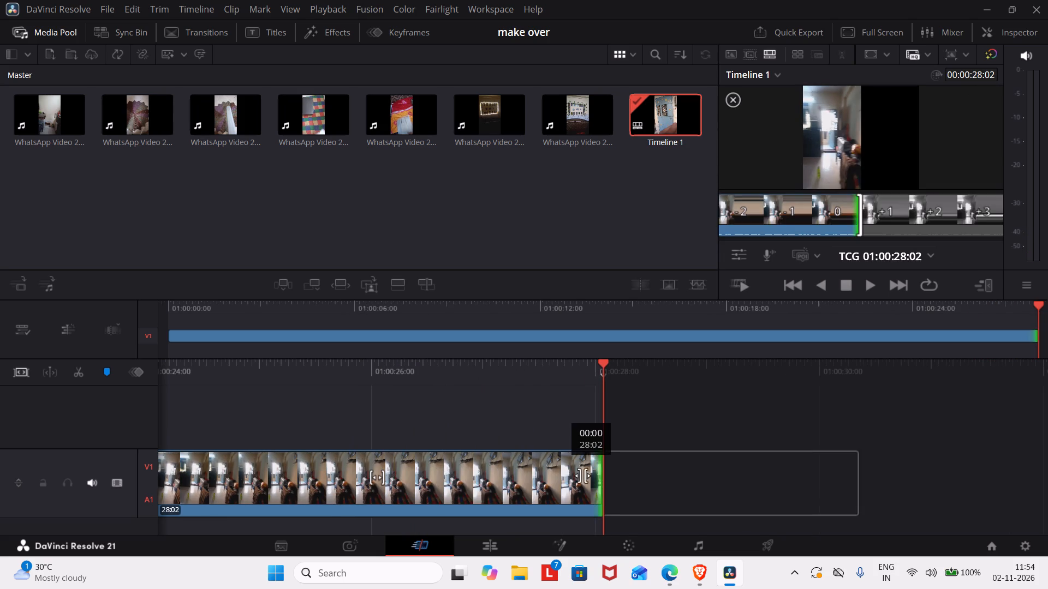
drag(582, 476, 373, 490)
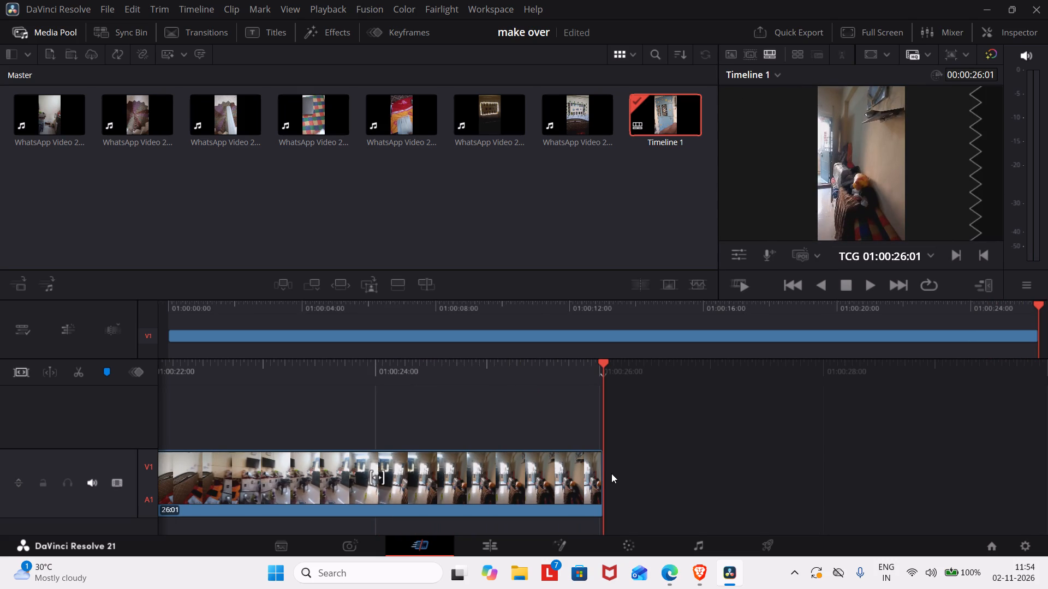
drag(596, 478, 472, 503)
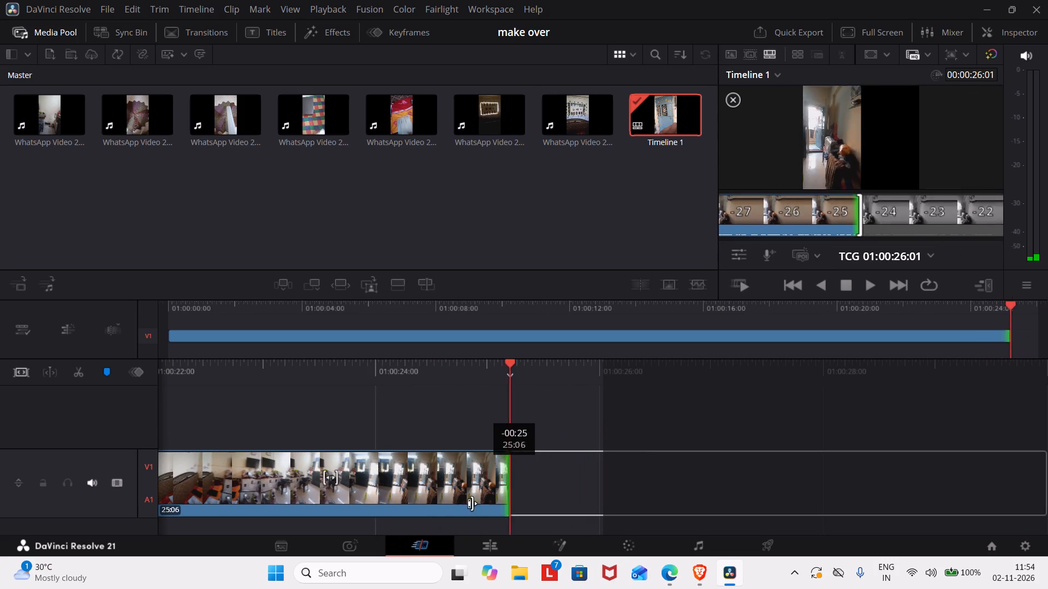
drag(472, 503, 282, 529)
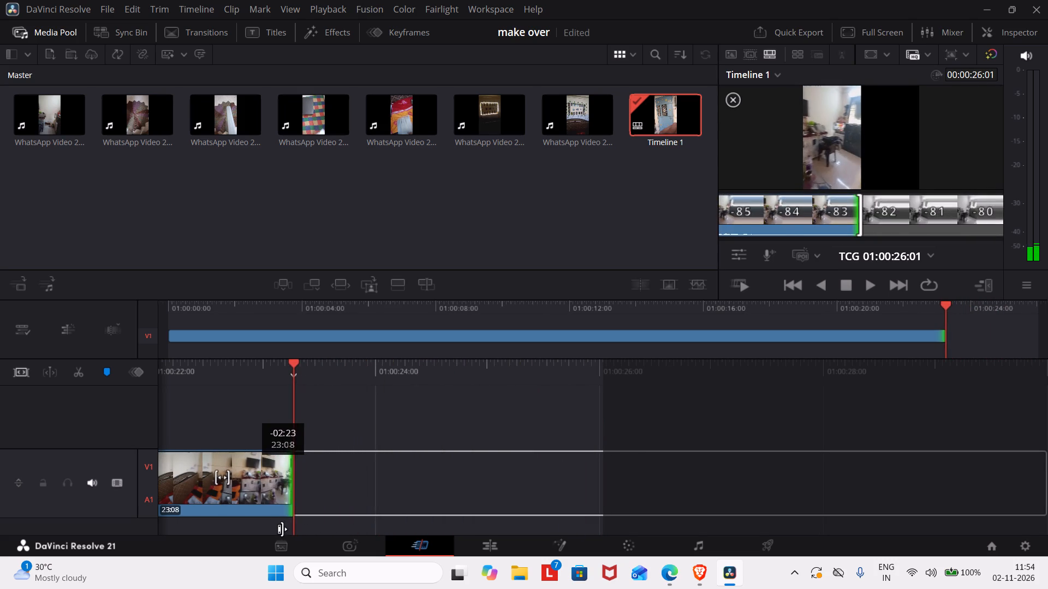
drag(282, 529, 153, 515)
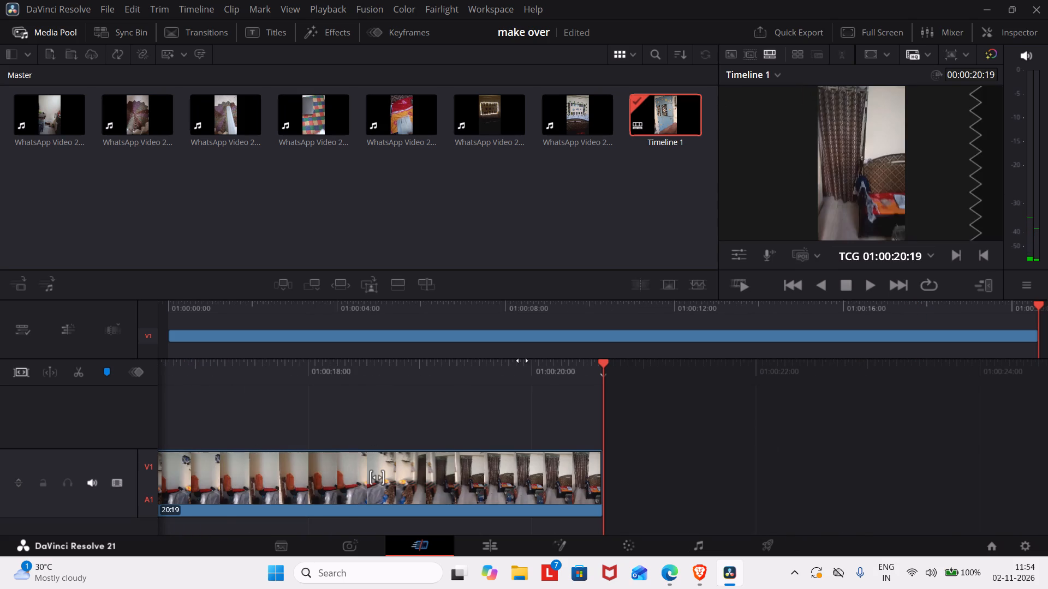
Replay the last frames of the blue door clip and trim its end to a duration of 20:05.
scroll(529, 356, right, 5)
key(space)
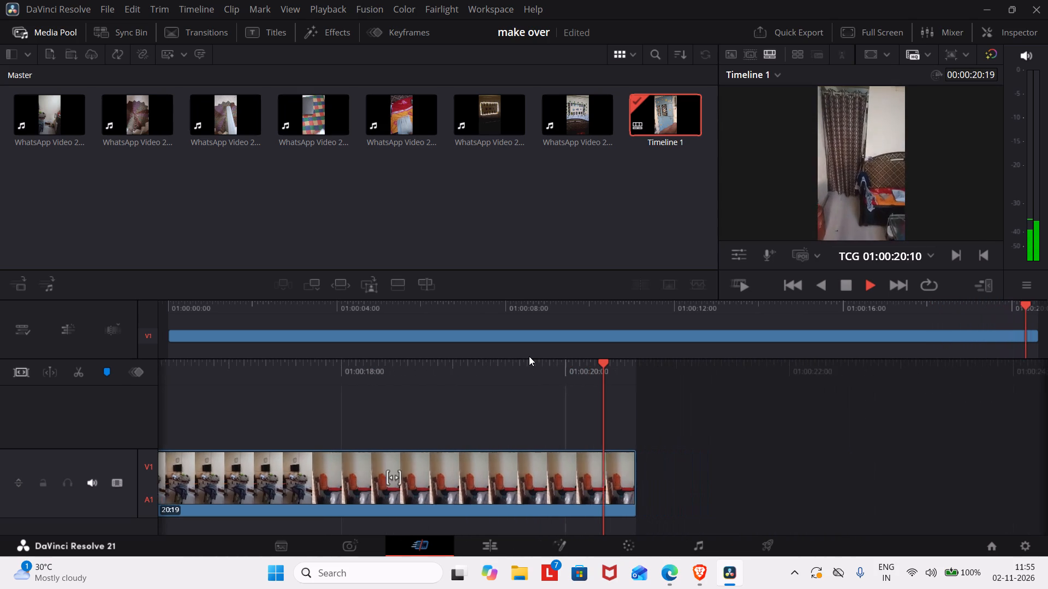
key(space)
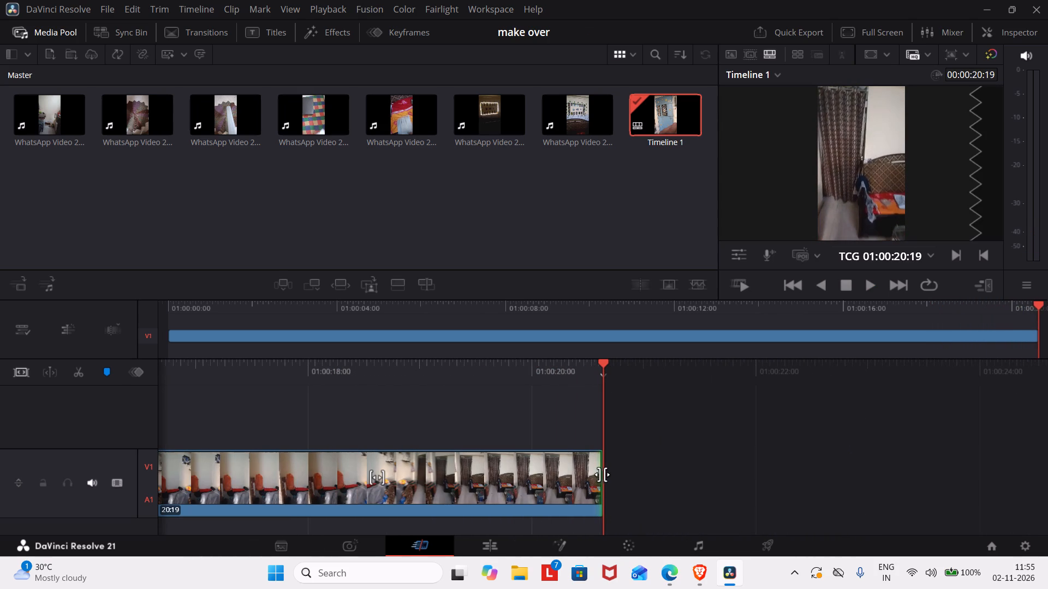
drag(601, 477, 550, 488)
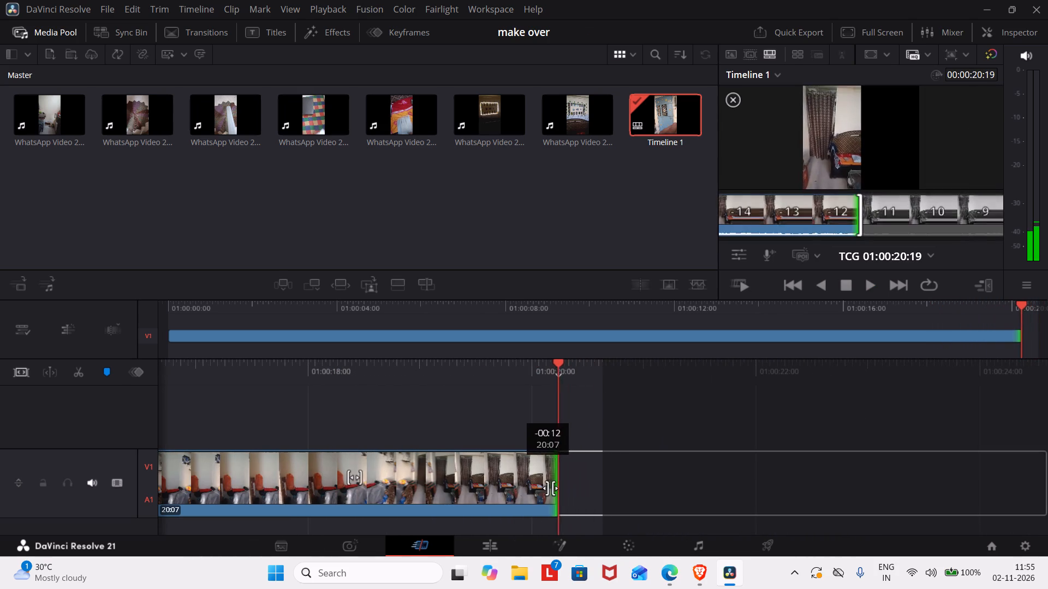
drag(550, 488, 549, 488)
Play the blue door clip from near its beginning to its curtain shot and trim its end to a duration of 19:14.
scroll(545, 370, right, 5)
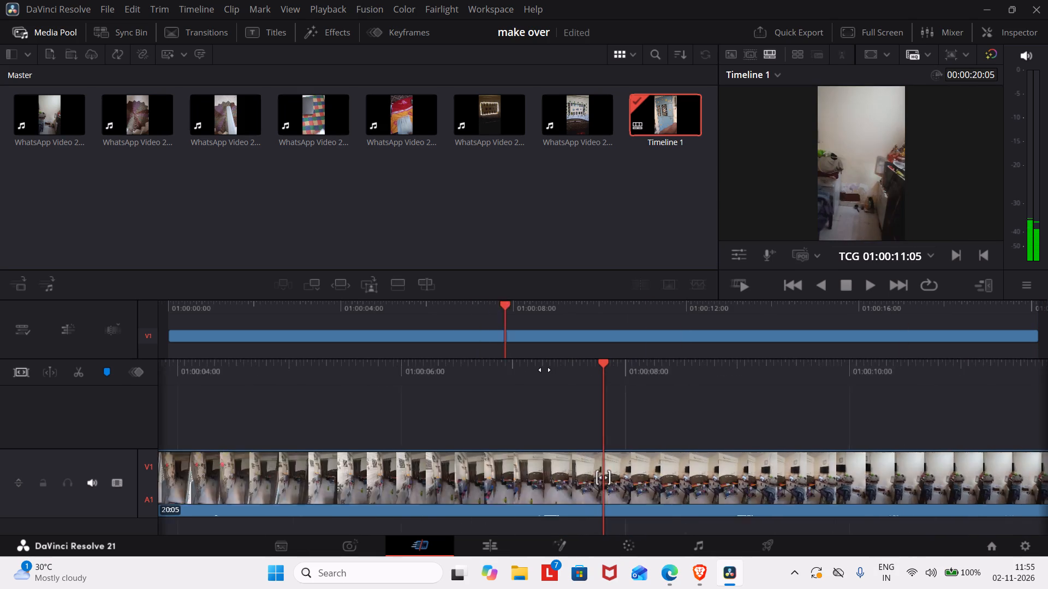
scroll(545, 370, right, 1)
key(space)
key(space)
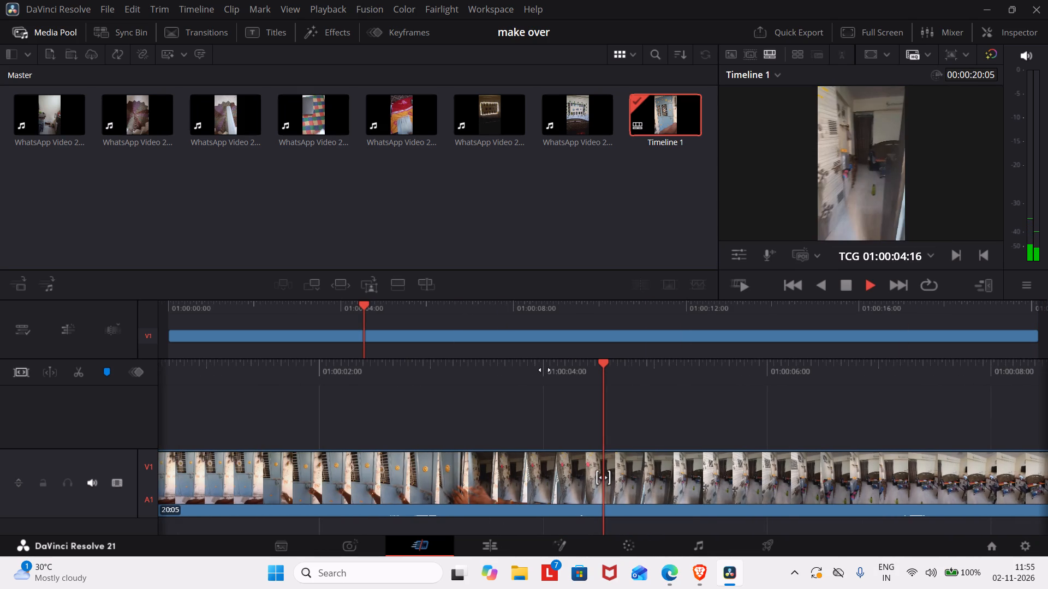
key(space)
key(space)
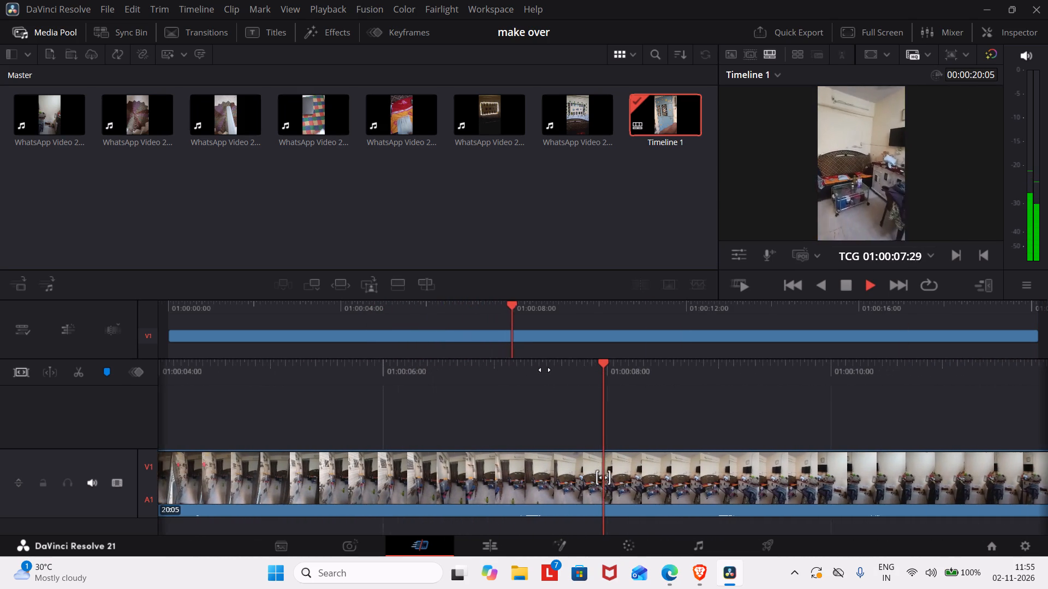
key(space)
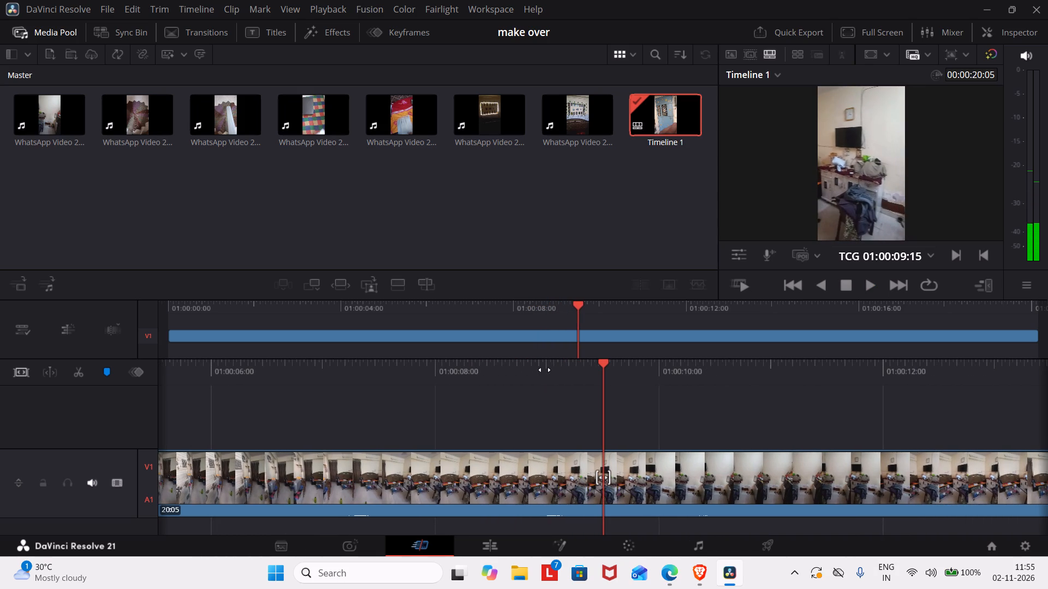
key(space)
key(space)
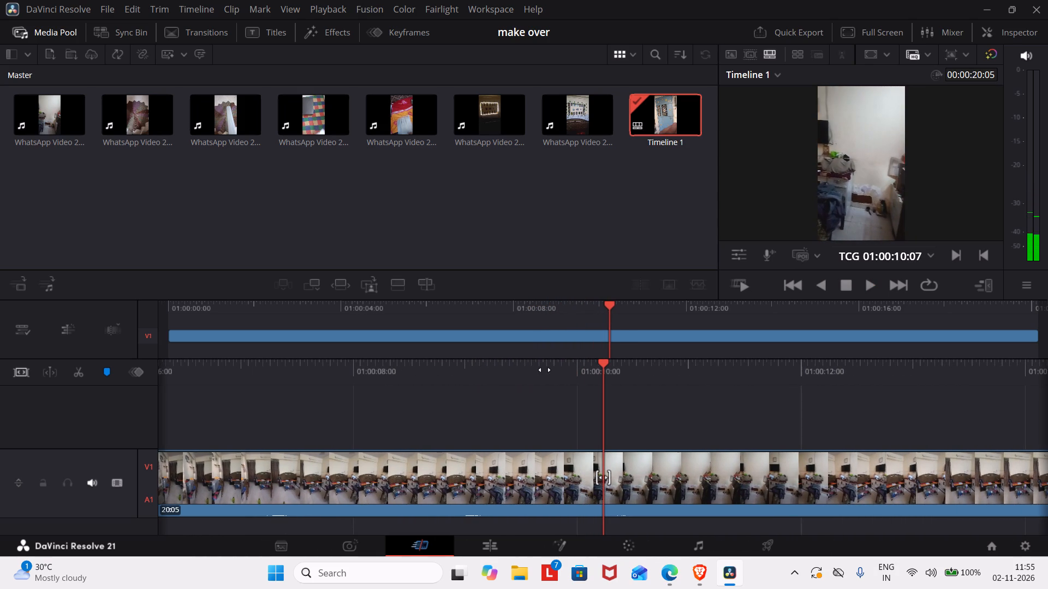
key(space)
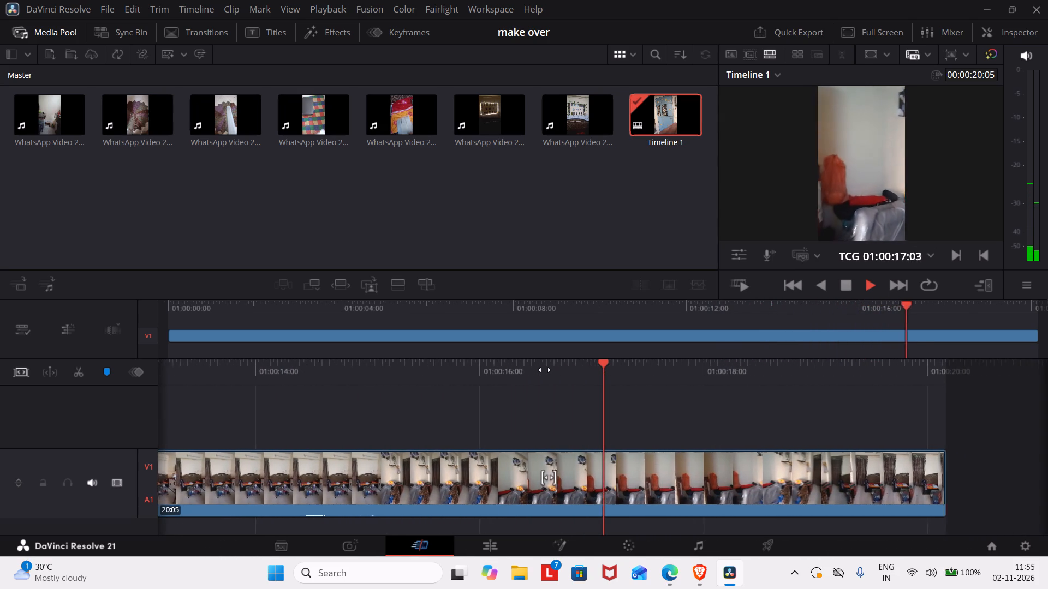
key(space)
key(space)
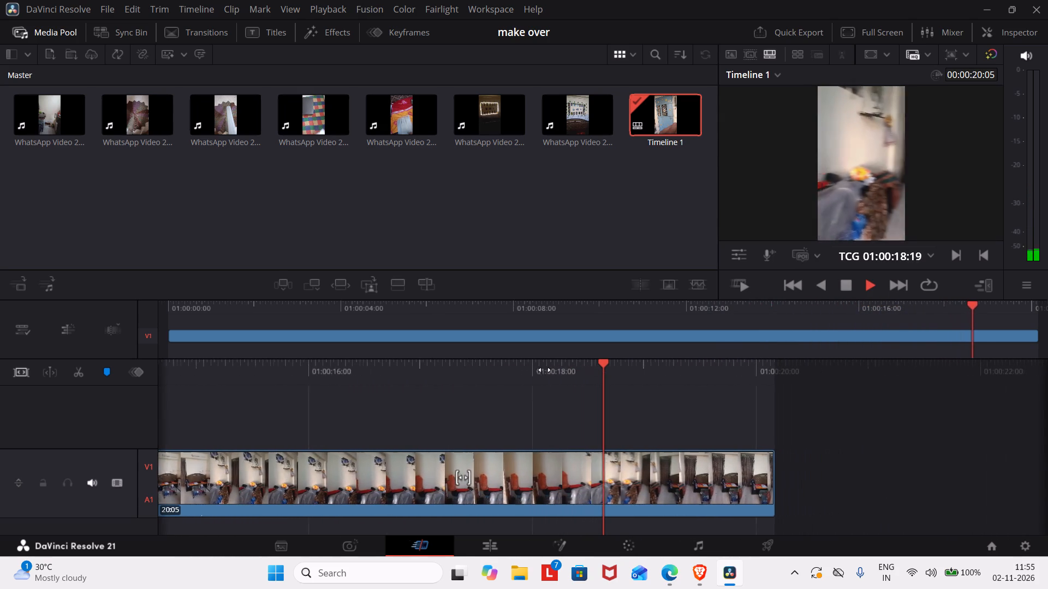
key(space)
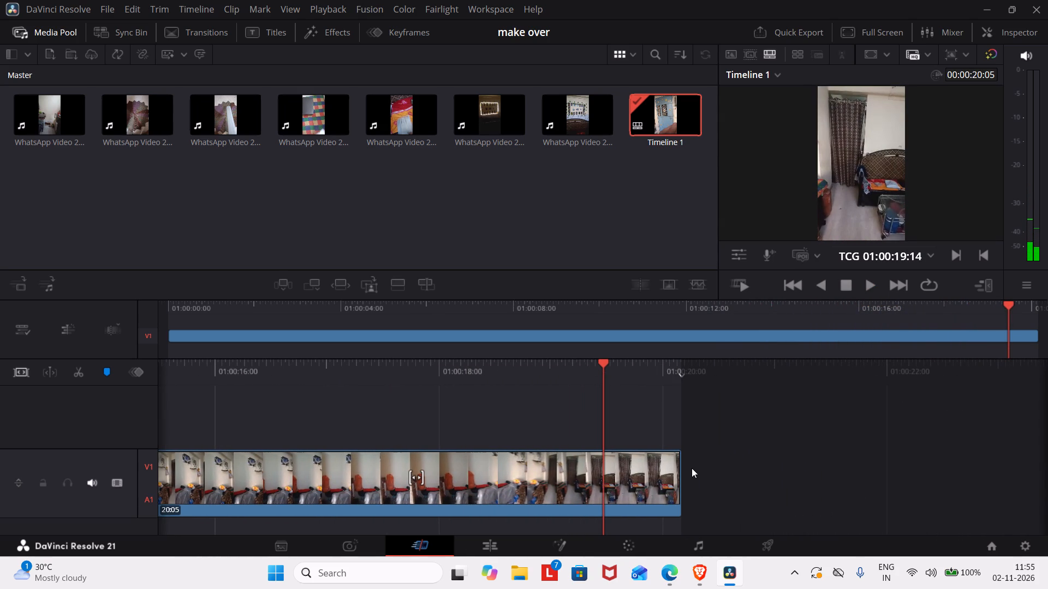
drag(680, 472, 602, 476)
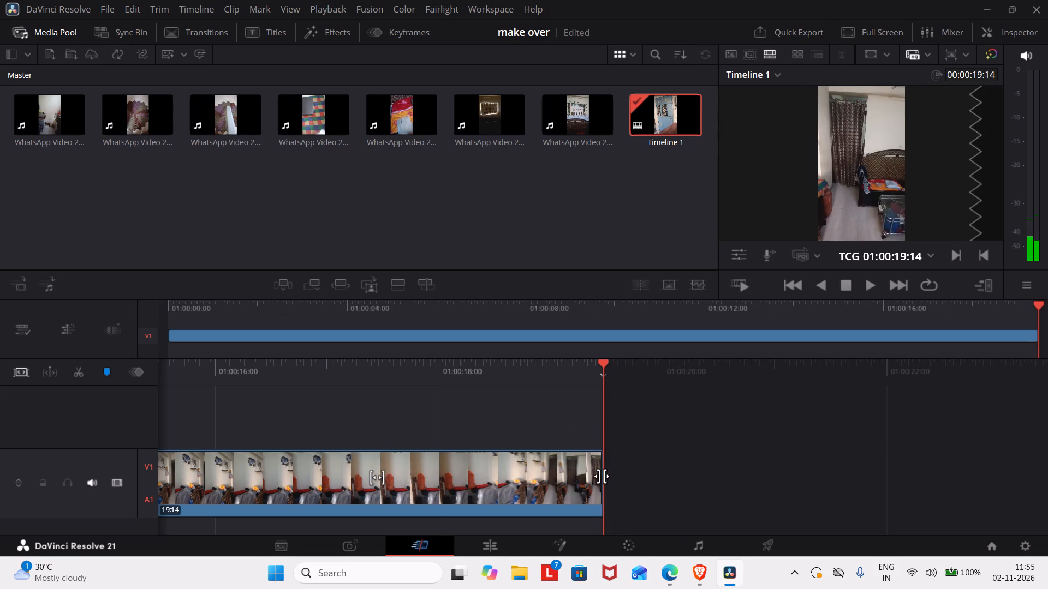
Return to the start of Timeline 1 and play the trimmed blue door clip.
scroll(626, 462, right, 11)
scroll(626, 462, left, 5)
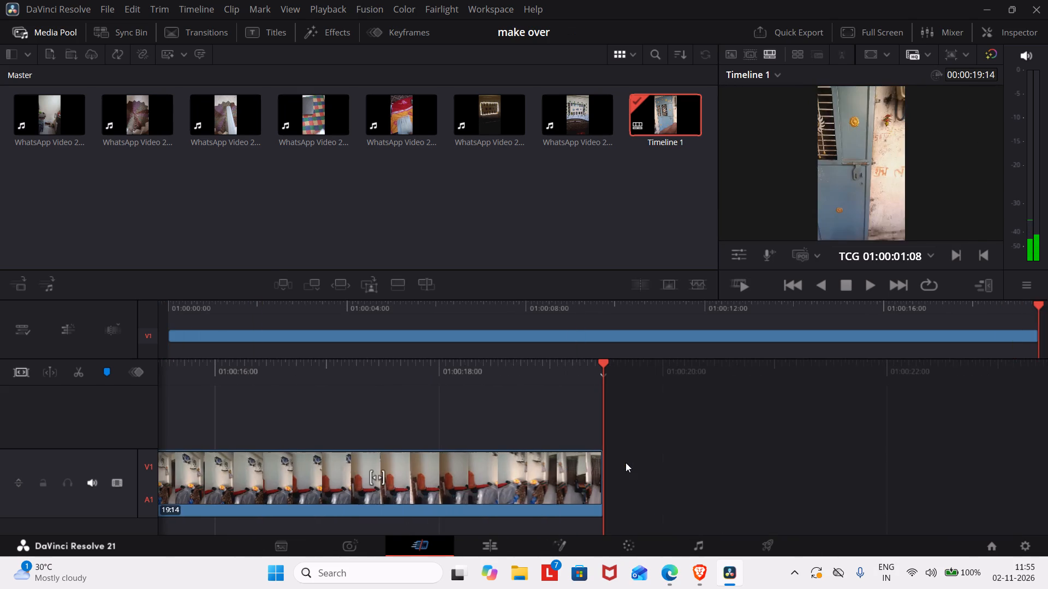
scroll(626, 462, right, 9)
key(space)
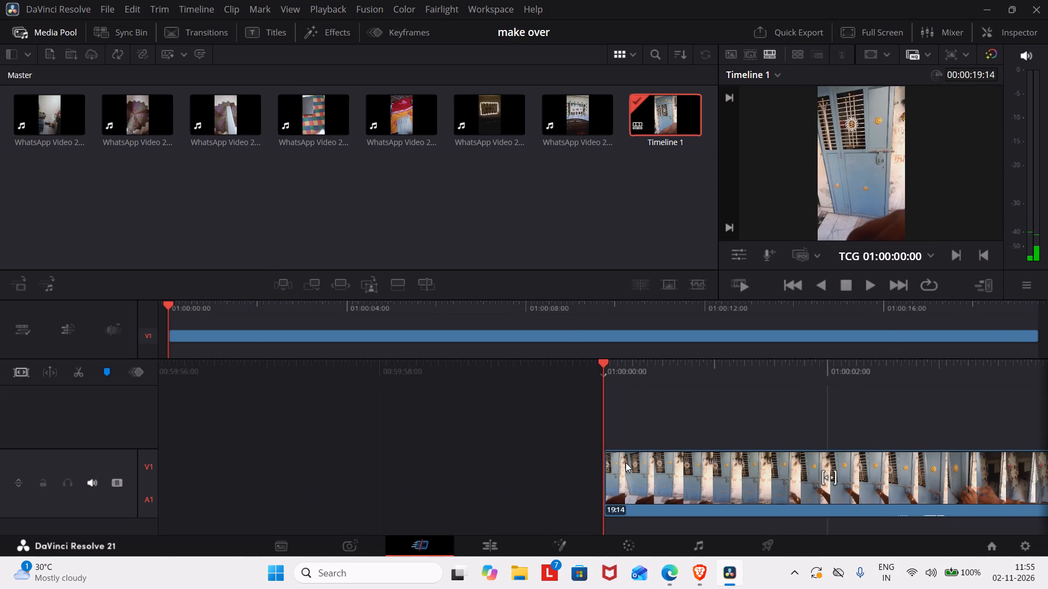
key(space)
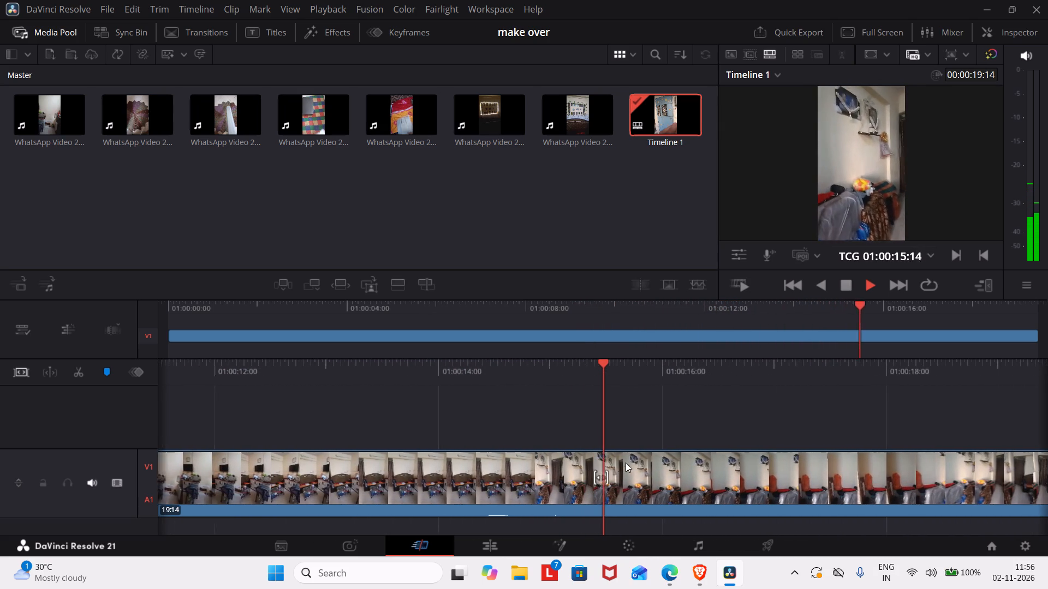
Finish playing the blue door clip to its end and add the second WhatsApp clip directly after it on track V1.
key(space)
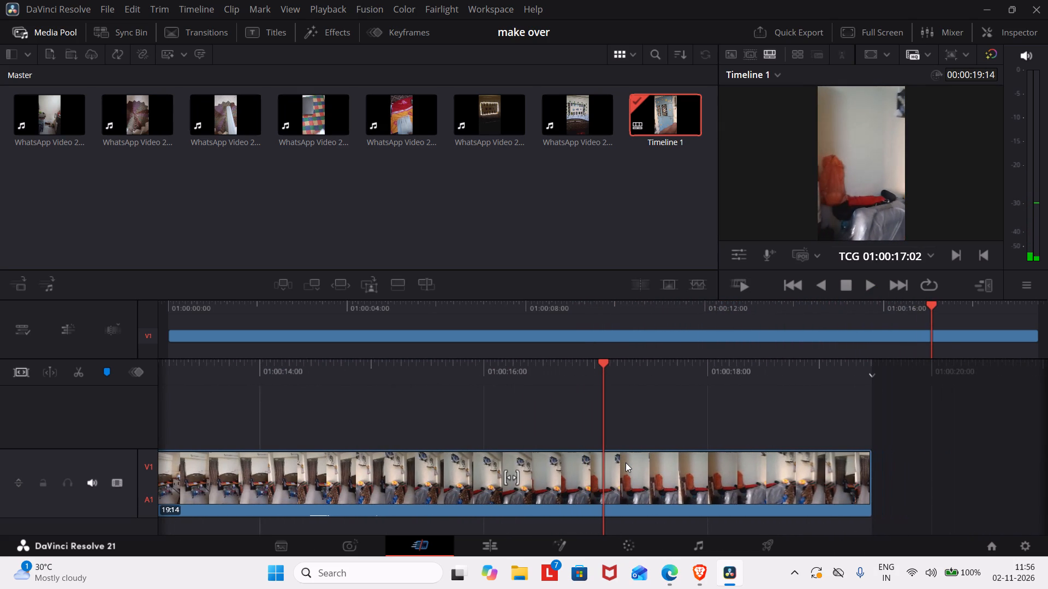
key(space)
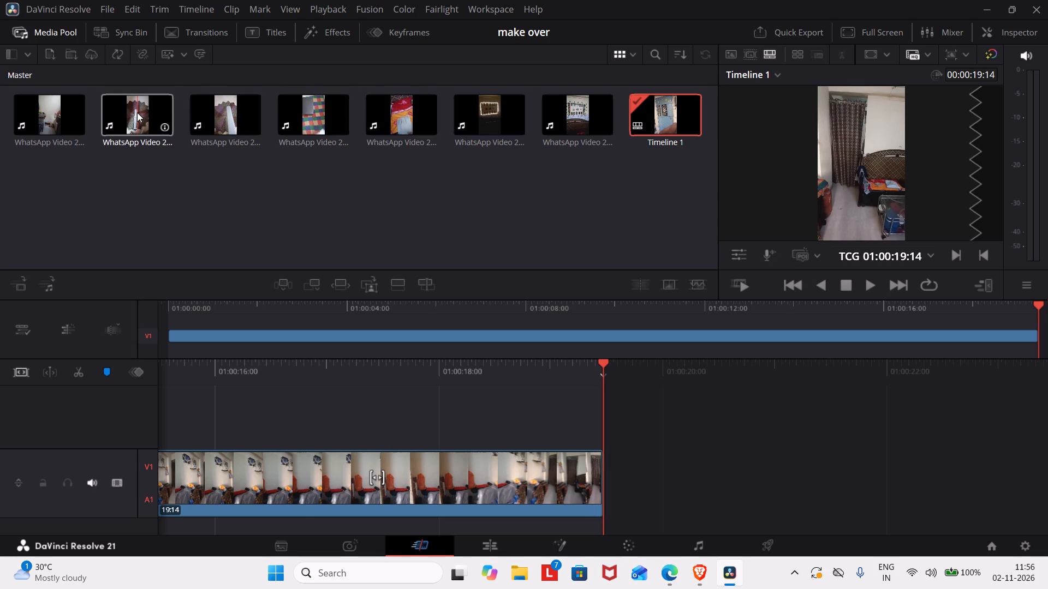
drag(139, 111, 677, 423)
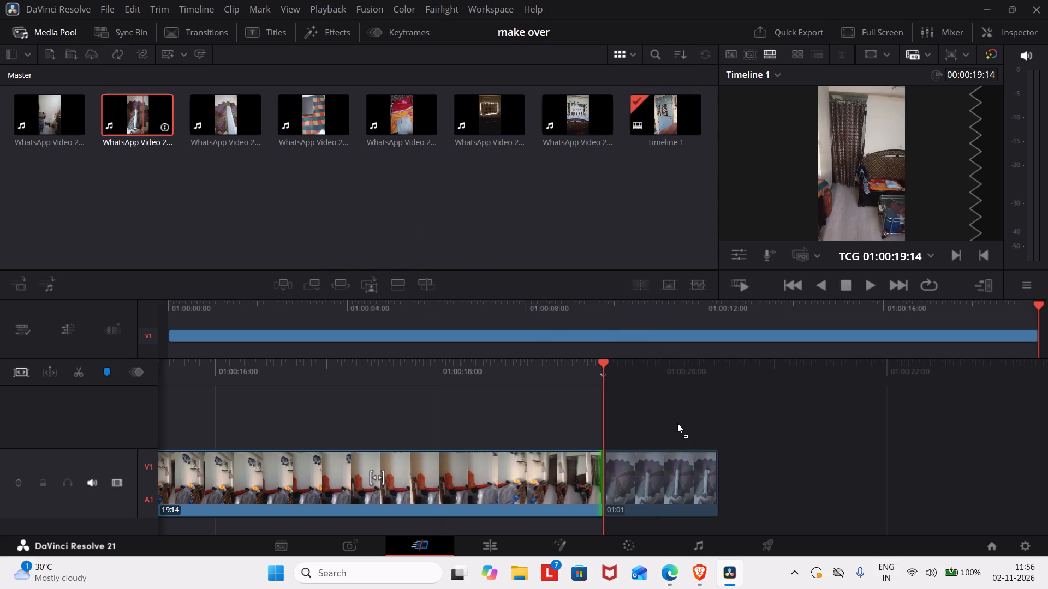
drag(677, 423, 697, 477)
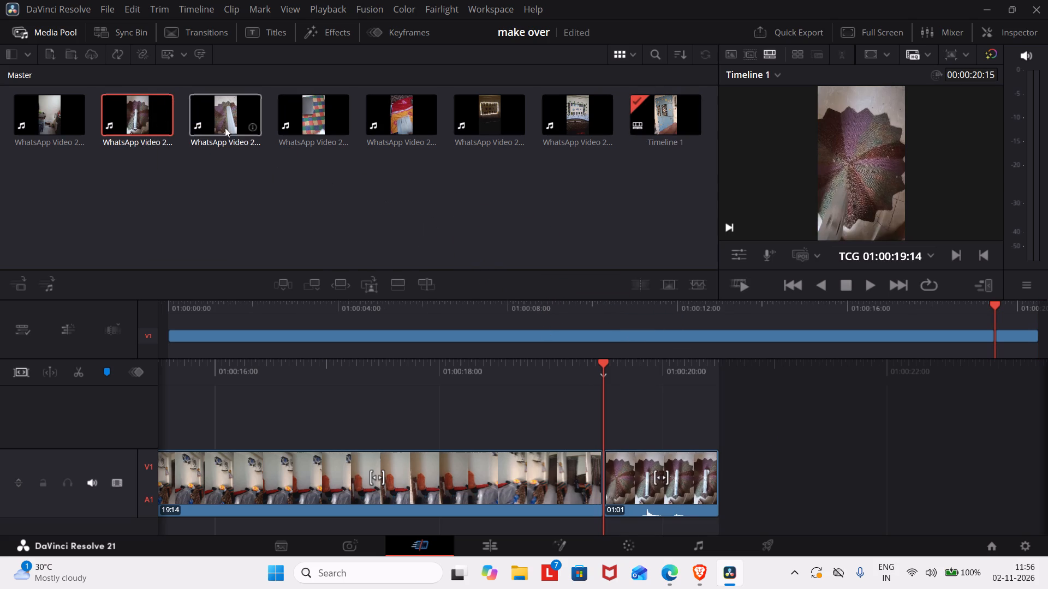
Add the third WhatsApp clip from the media pool to Timeline 1, after the second WhatsApp clip.
click(219, 119)
drag(217, 116, 579, 339)
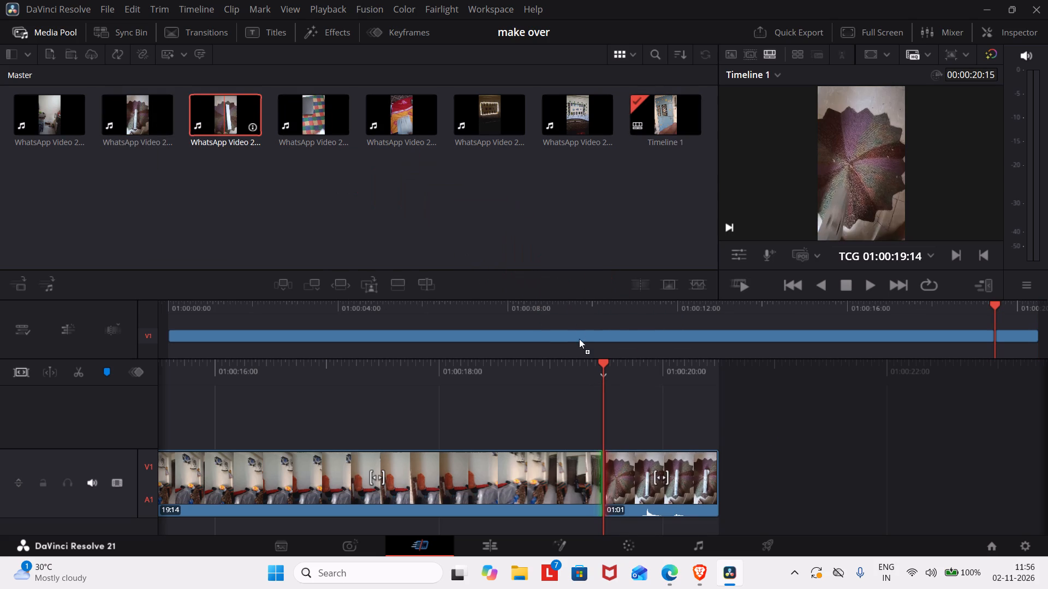
drag(579, 339, 800, 553)
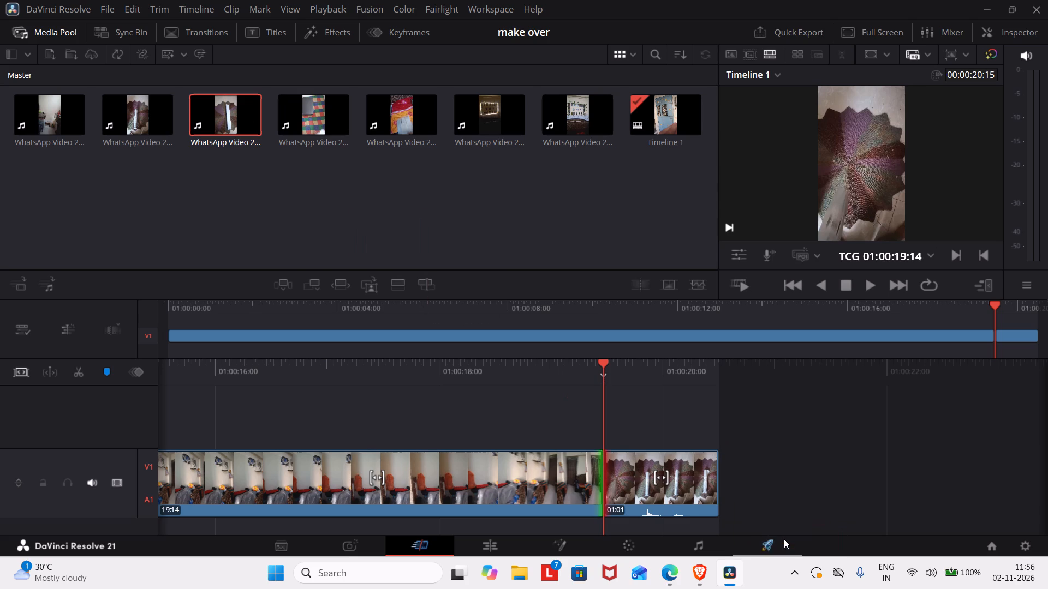
drag(218, 107, 243, 112)
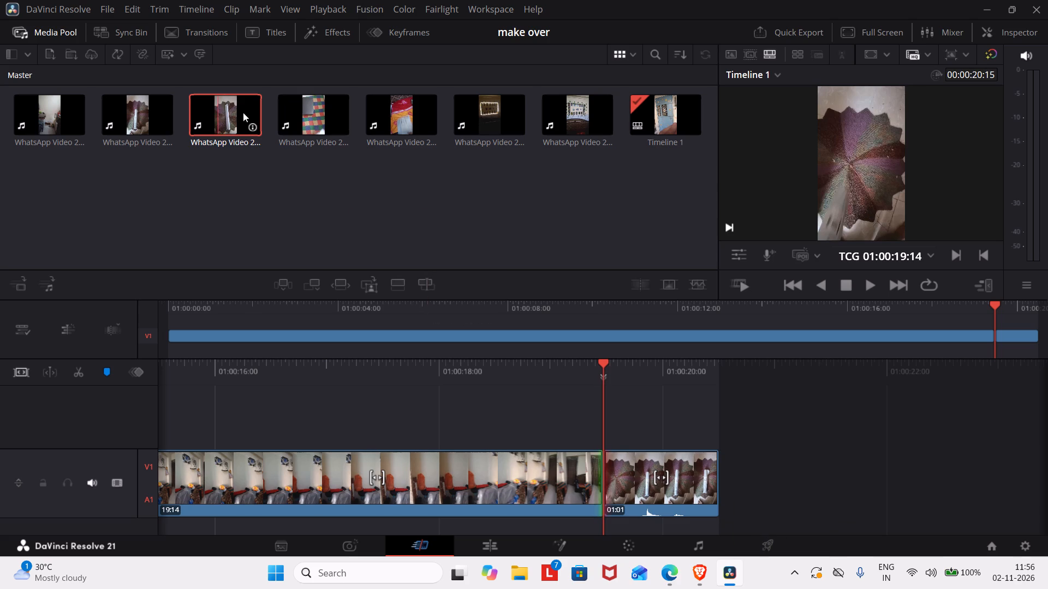
drag(243, 112, 771, 368)
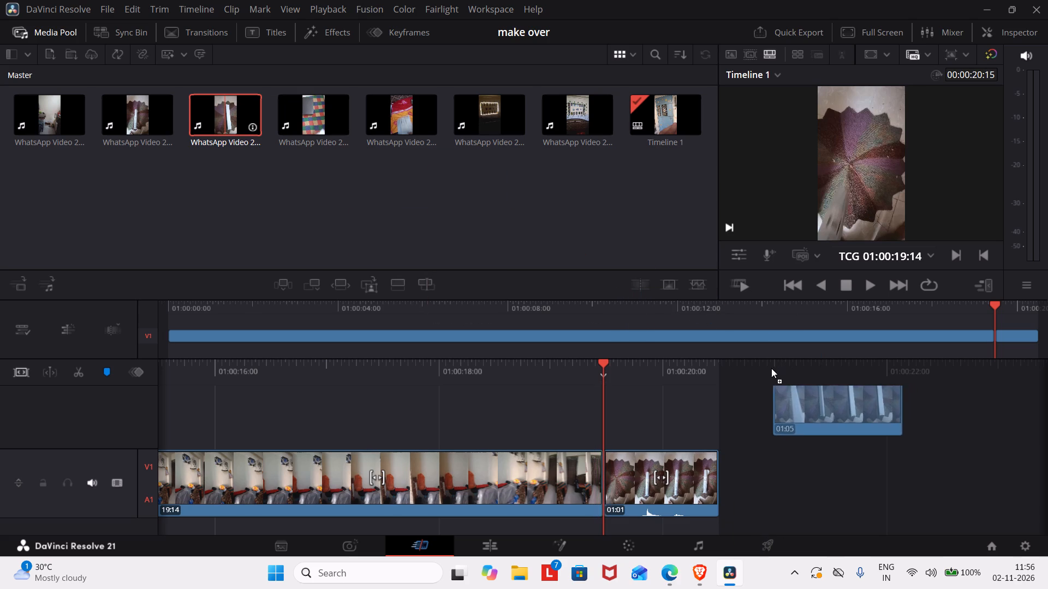
Append the 01:05 purple scalloped cloth clip, the checked cloth clip and the red-and-orange cloth clip in order to the end of Timeline 1.
drag(771, 368, 734, 448)
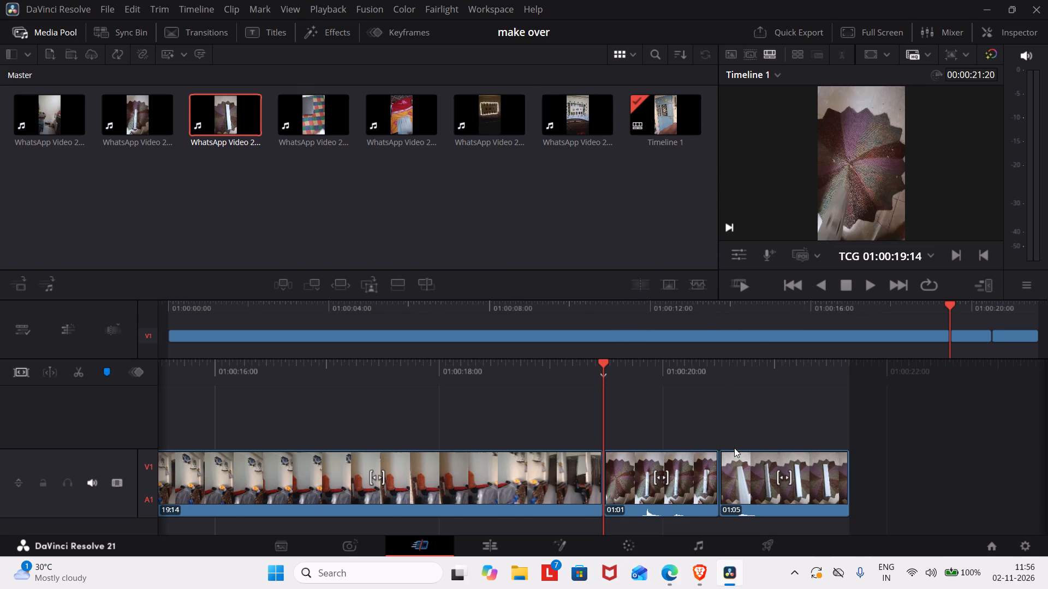
drag(301, 110, 858, 332)
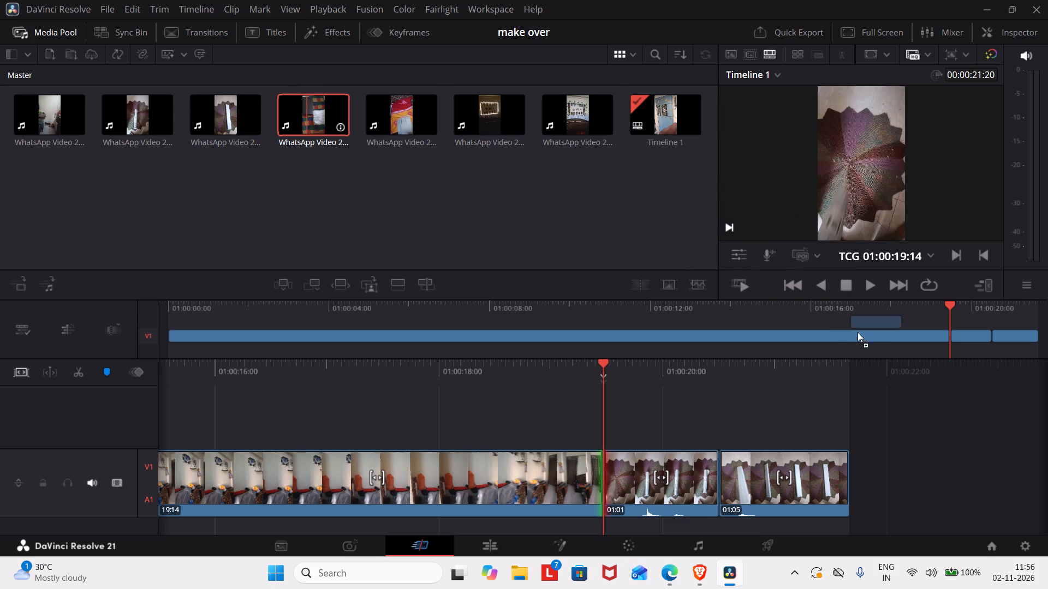
drag(858, 332, 895, 480)
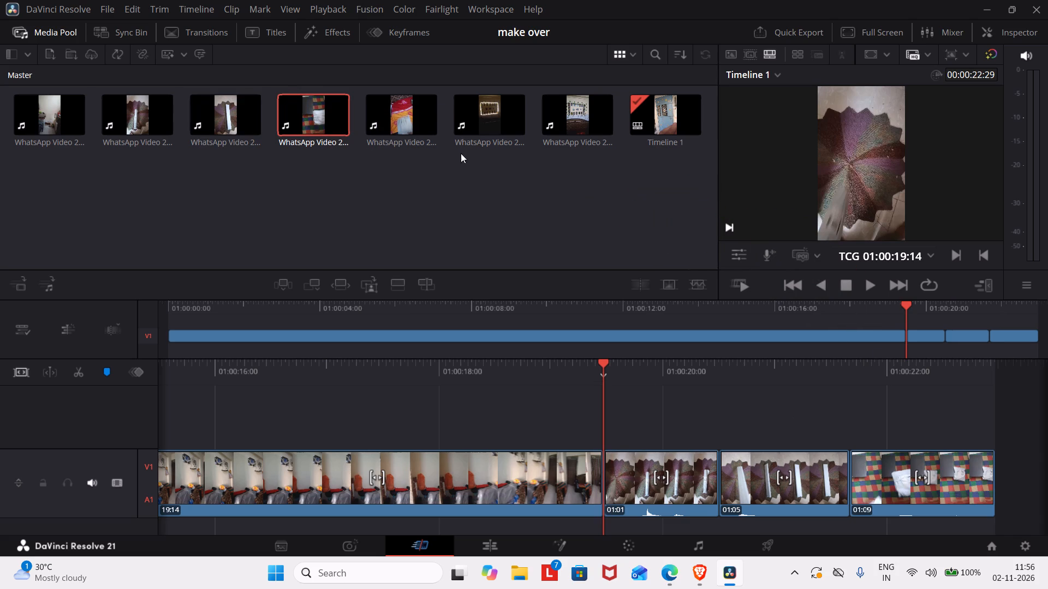
drag(413, 124, 974, 403)
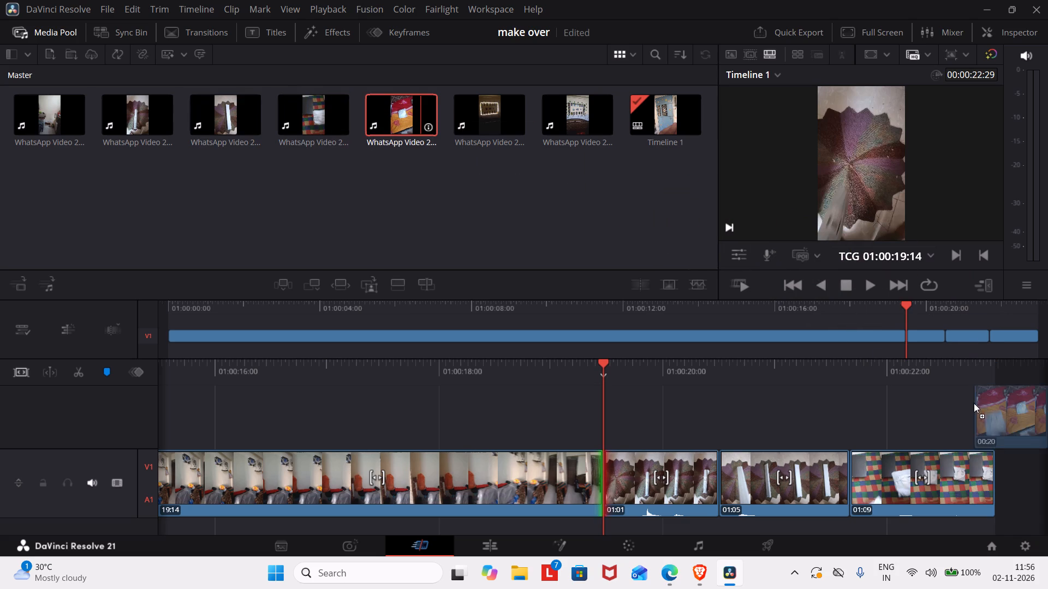
drag(974, 403, 1043, 511)
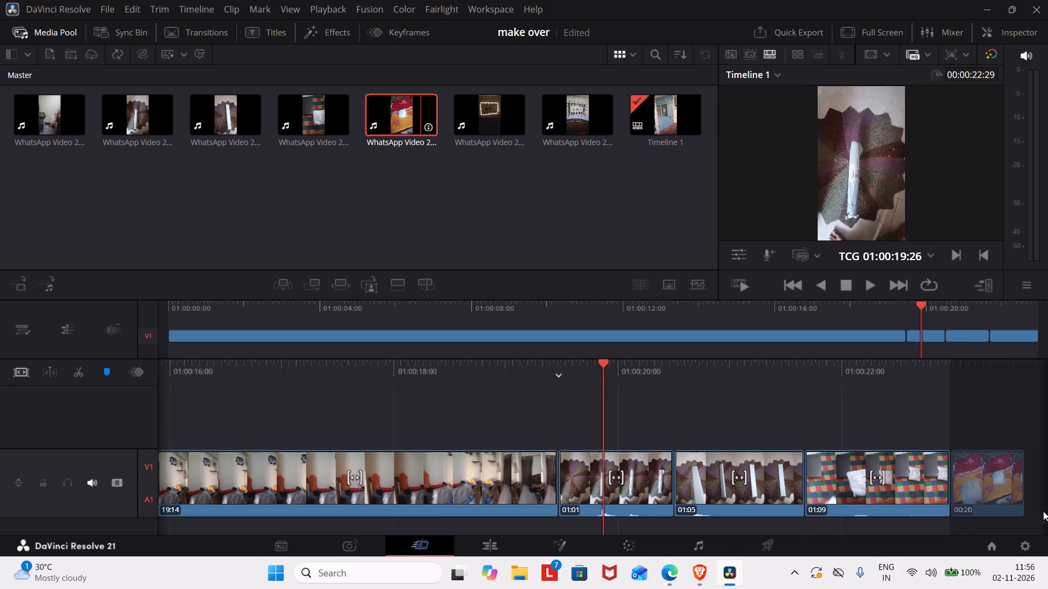
drag(1043, 511, 803, 489)
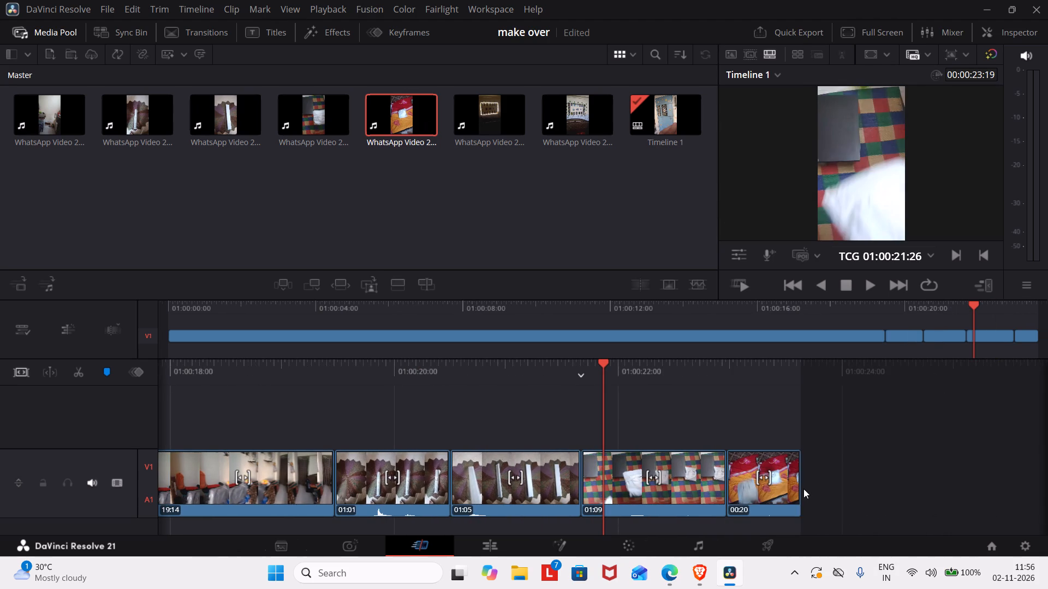
Replay Timeline 1 from the end of the blue door clip through the added cloth clips to check the sequence.
scroll(803, 489, right, 4)
scroll(803, 489, left, 1)
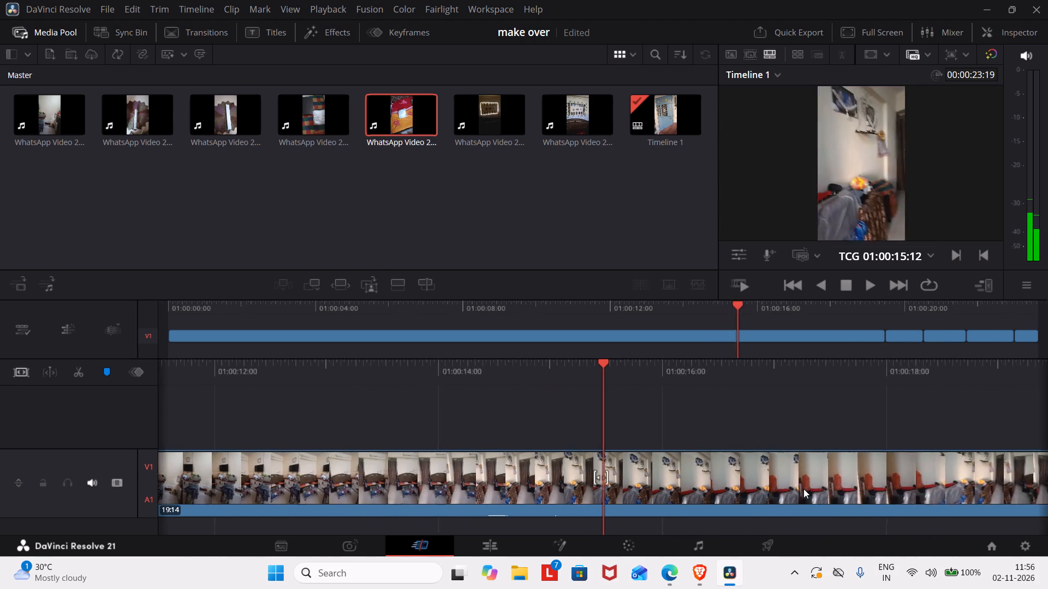
scroll(803, 489, left, 1)
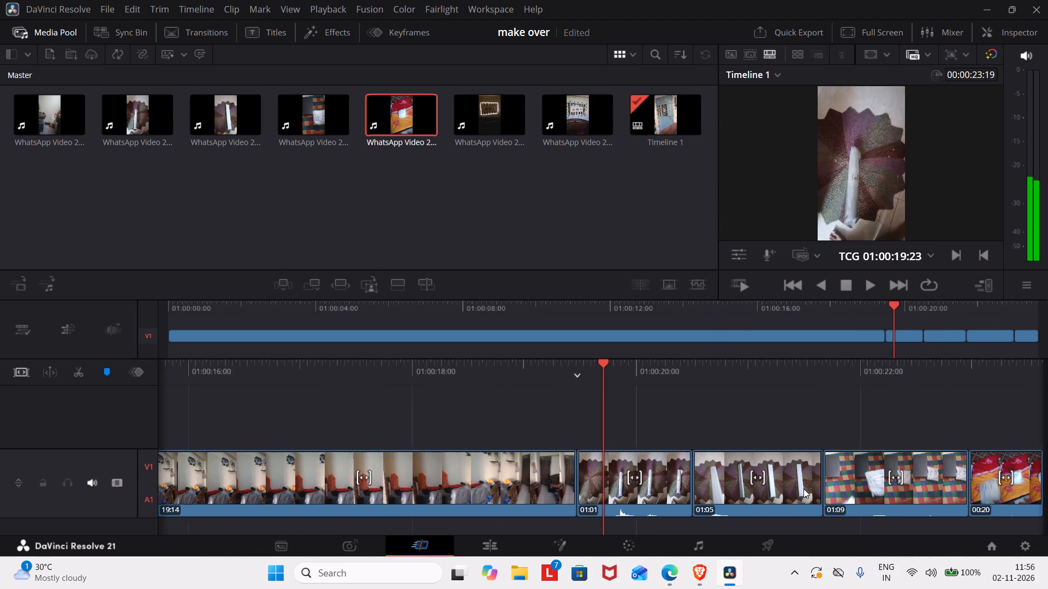
scroll(803, 489, left, 1)
key(space)
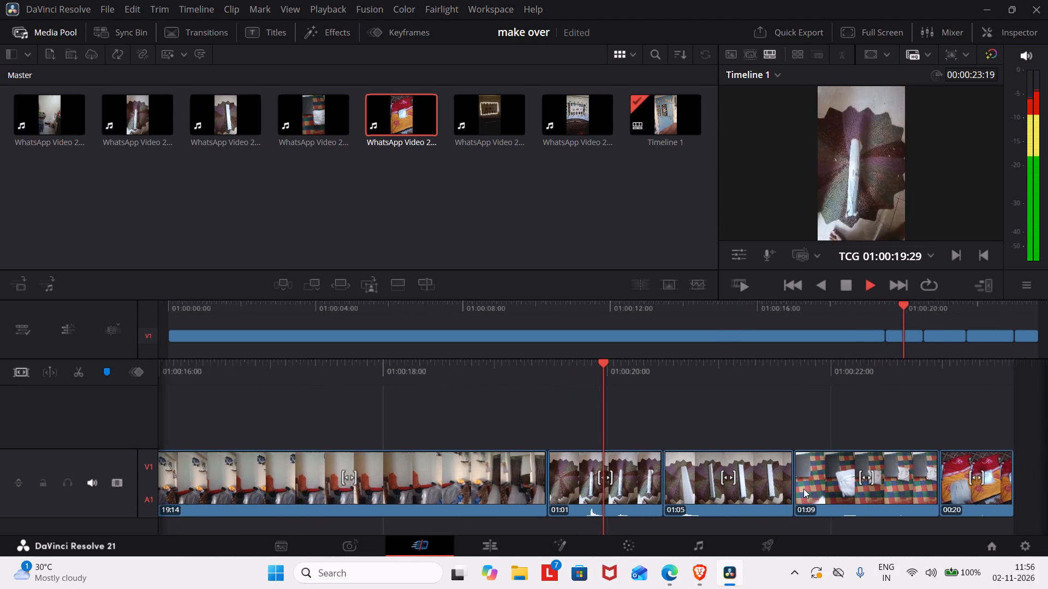
key(space)
key(space)
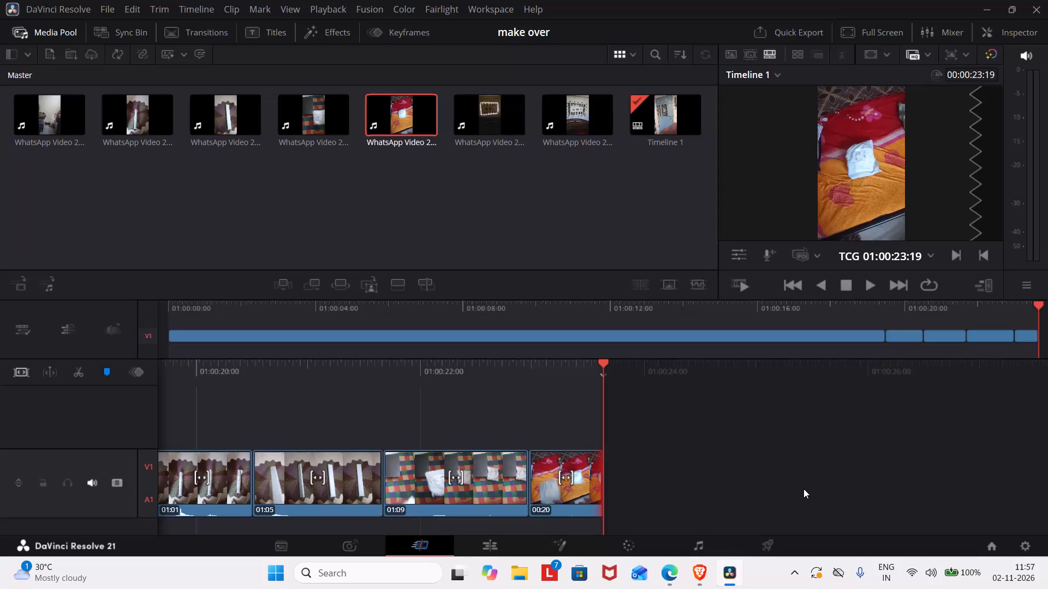
scroll(577, 389, right, 2)
scroll(577, 389, left, 1)
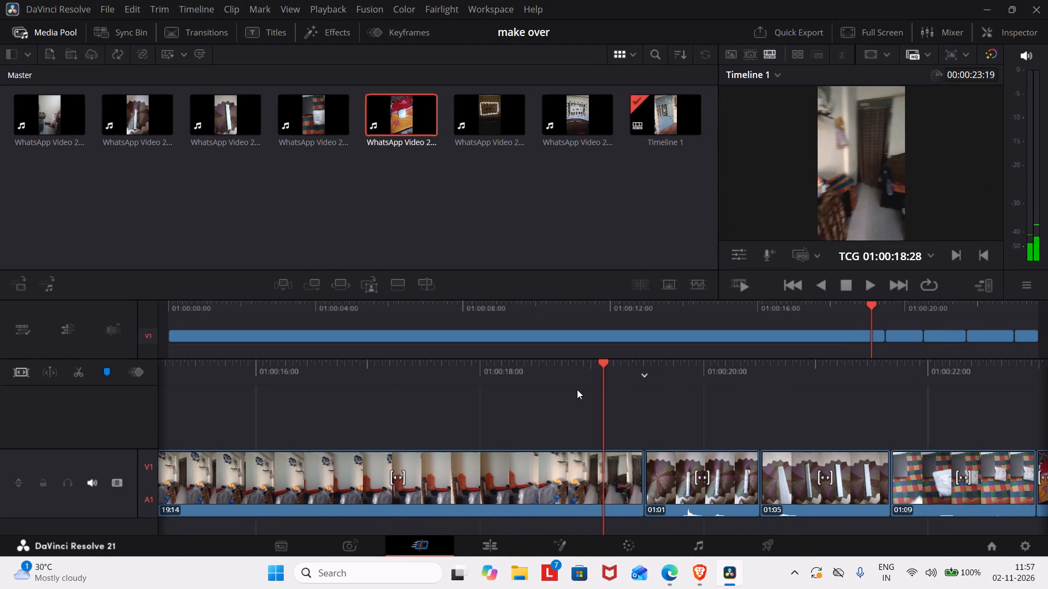
scroll(577, 389, left, 2)
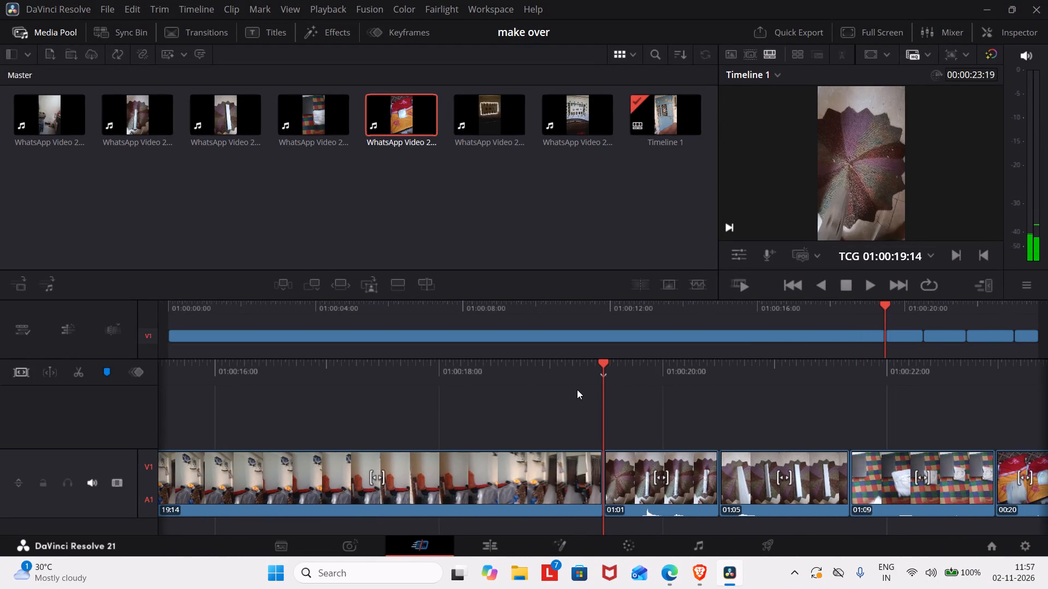
key(space)
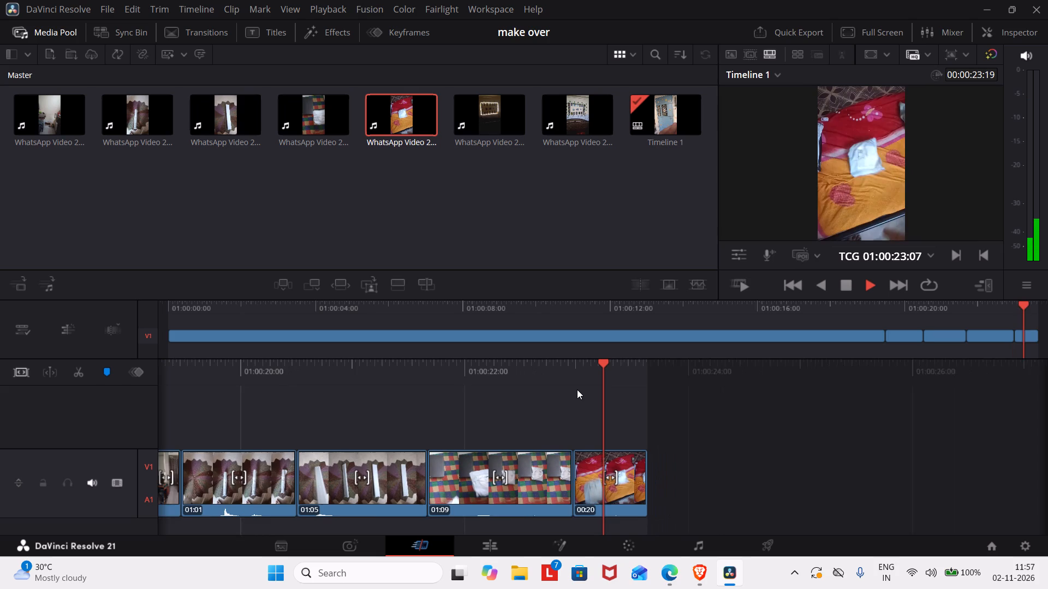
key(space)
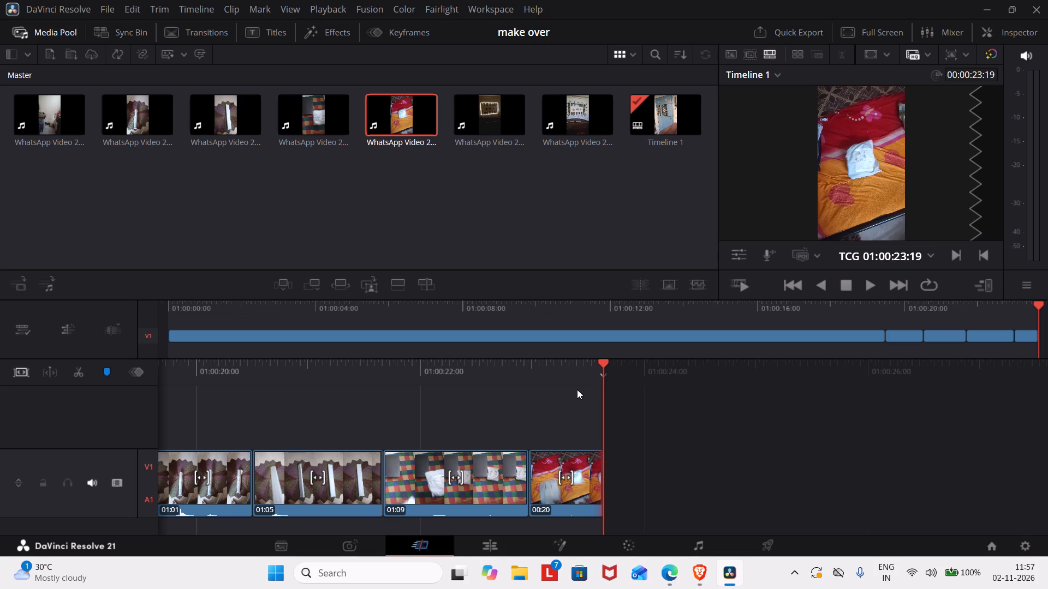
scroll(577, 389, right, 2)
scroll(577, 389, left, 9)
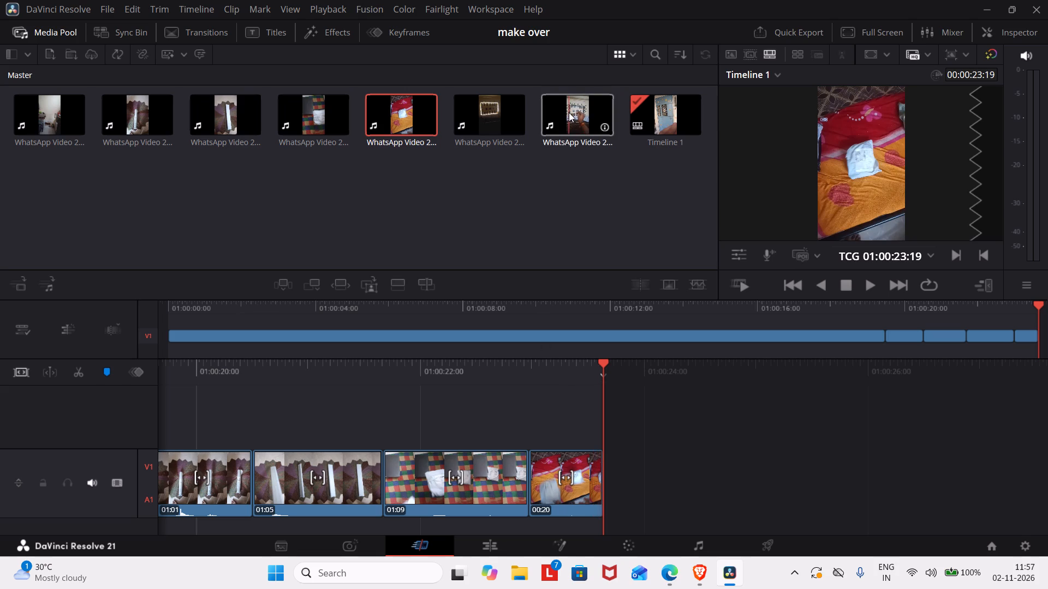
Append the daytime photo wall clip and the dark clip of the lit photo wall, in that order, to the end of Timeline 1.
drag(570, 112, 543, 413)
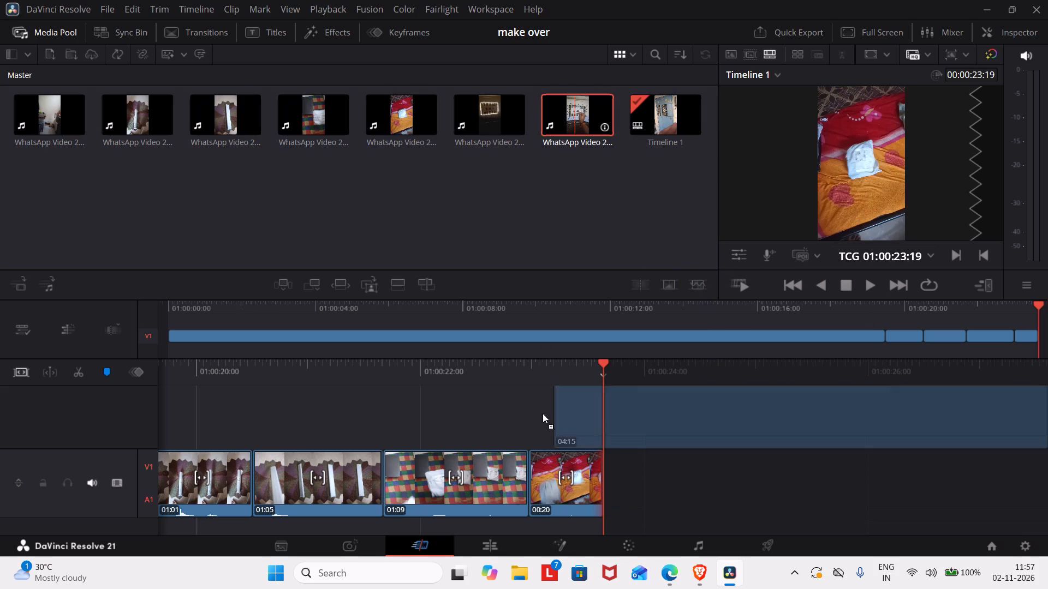
drag(543, 413, 611, 512)
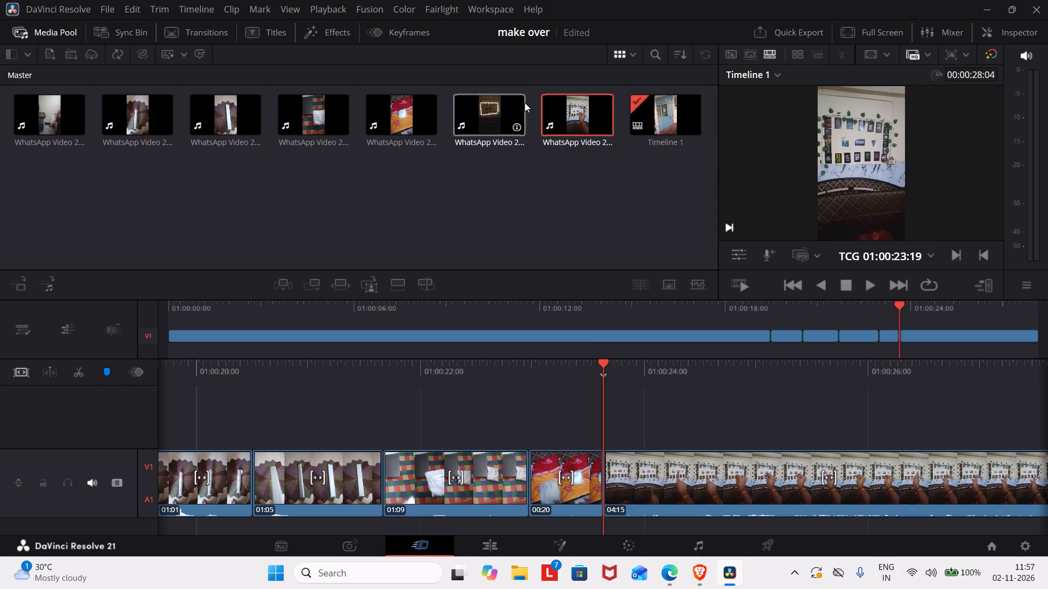
drag(486, 105, 795, 244)
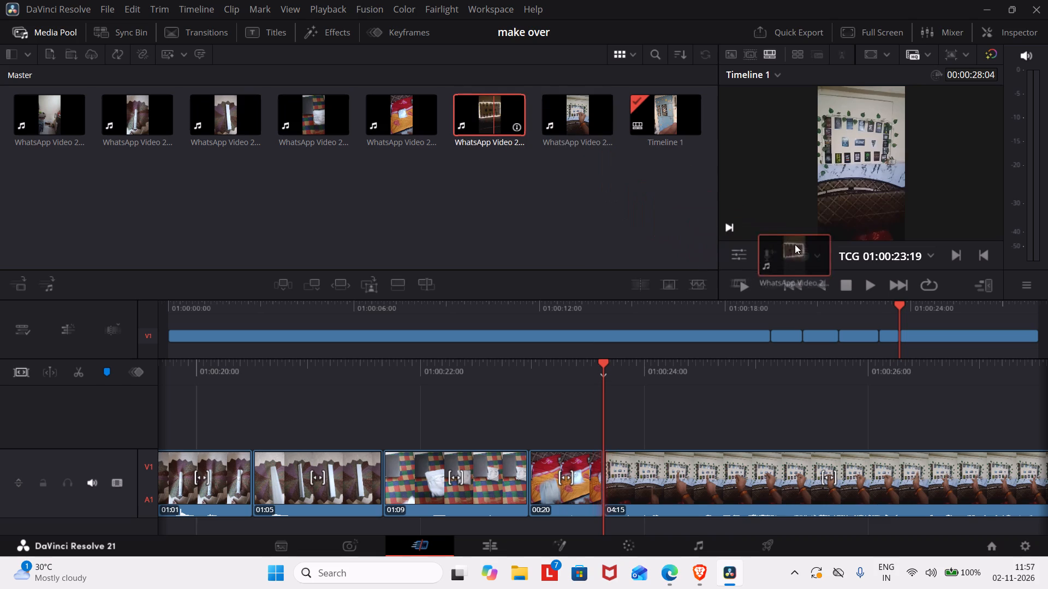
drag(795, 244, 1047, 284)
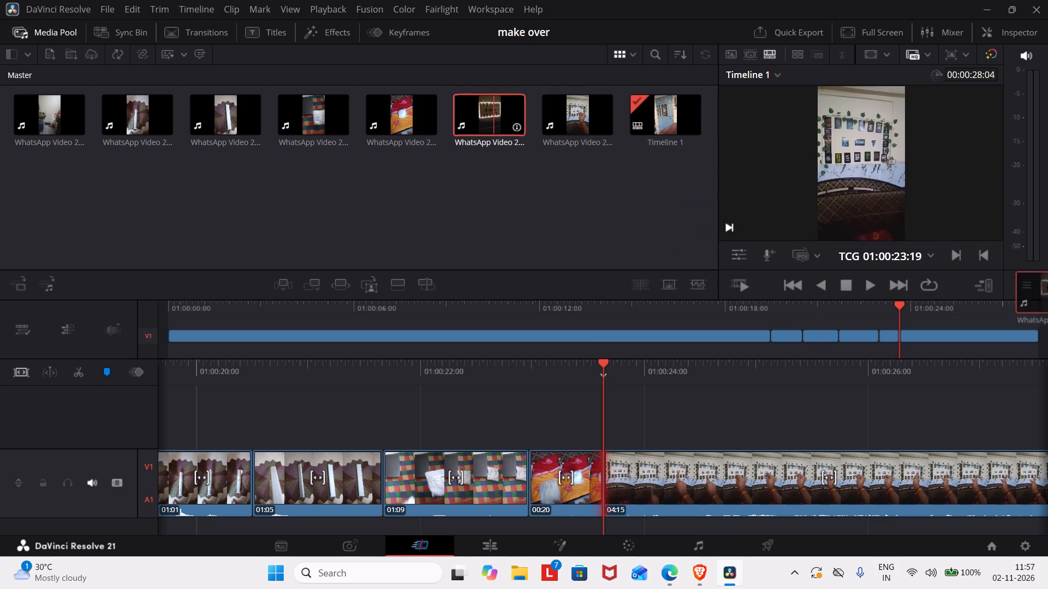
drag(1047, 284, 871, 491)
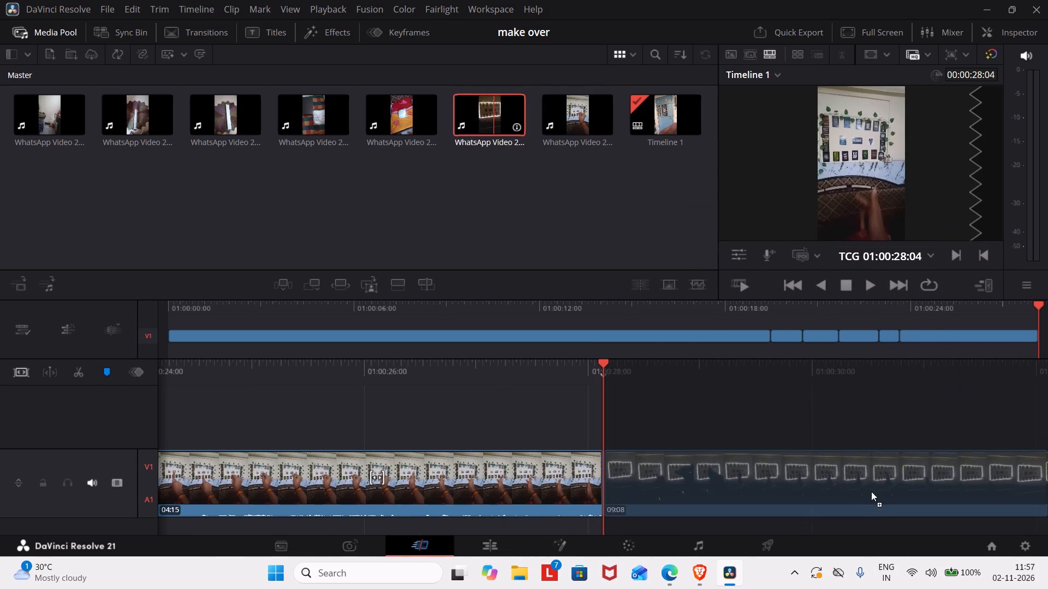
drag(871, 491, 871, 504)
Play Timeline 1 through the cloth clips into the daytime photo wall clip and trim that clip's end to a duration of 02:27.
scroll(714, 382, right, 2)
scroll(714, 382, left, 1)
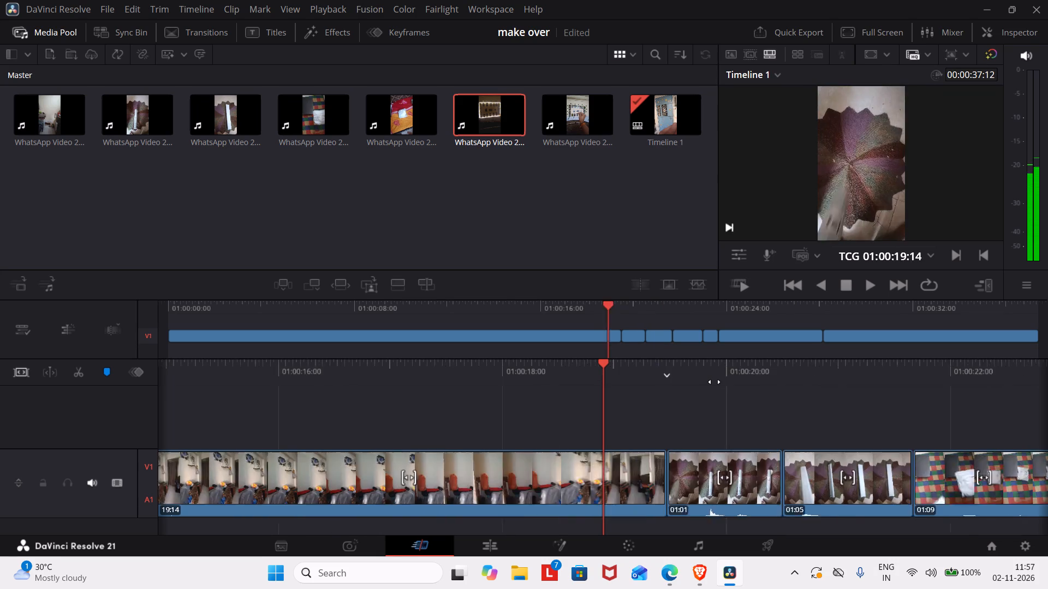
scroll(714, 382, left, 1)
key(space)
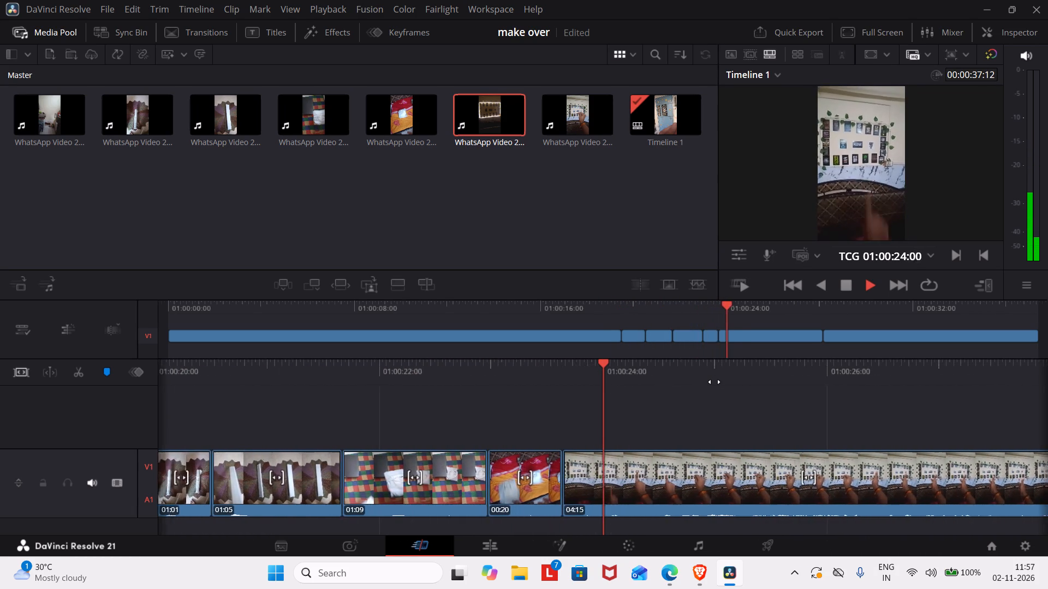
key(space)
key(space)
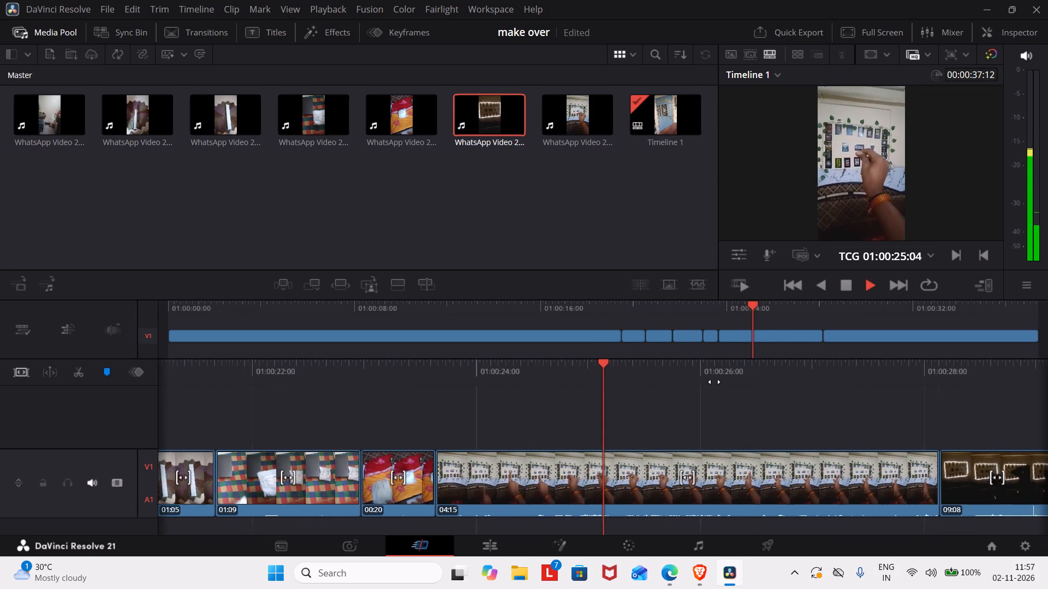
key(space)
key(space)
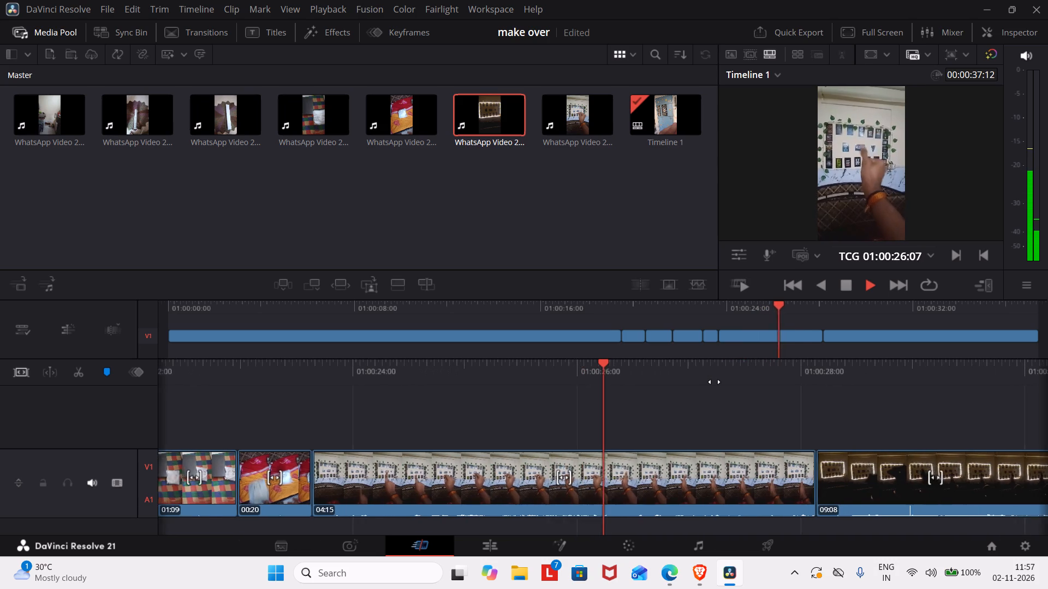
key(space)
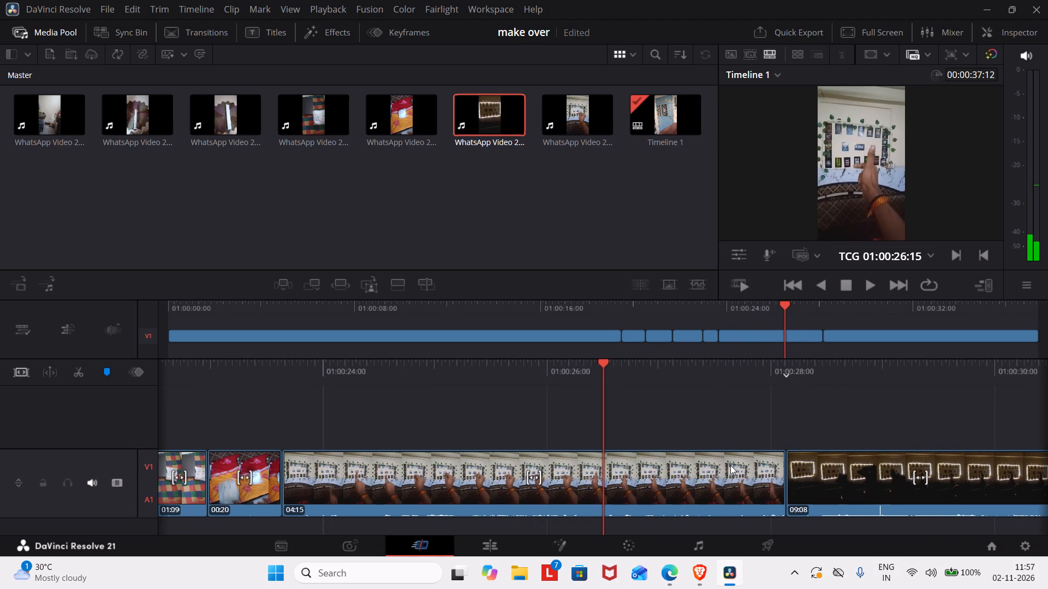
drag(777, 475, 641, 491)
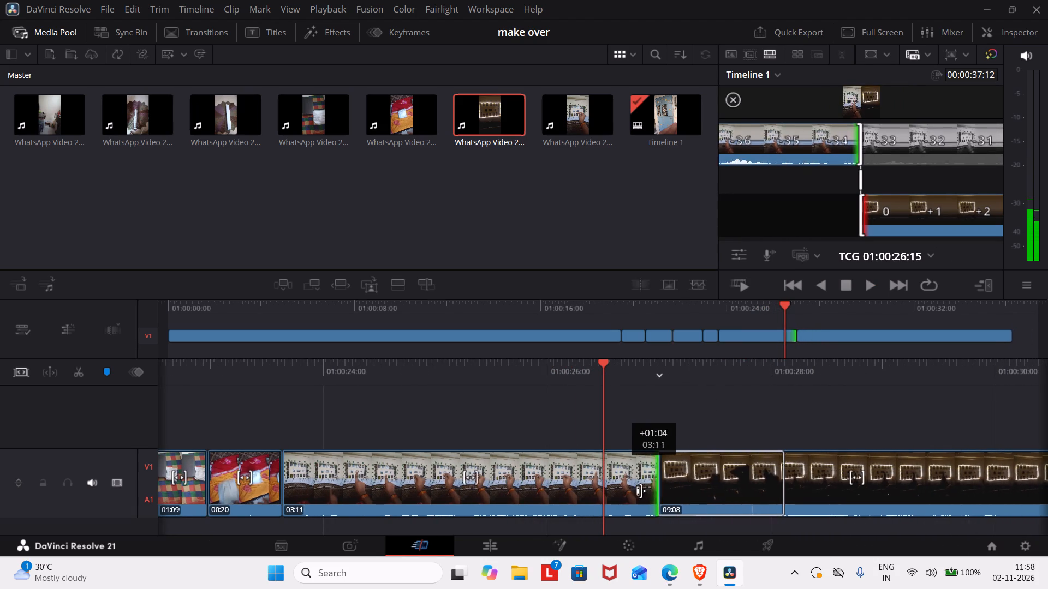
drag(641, 491, 597, 491)
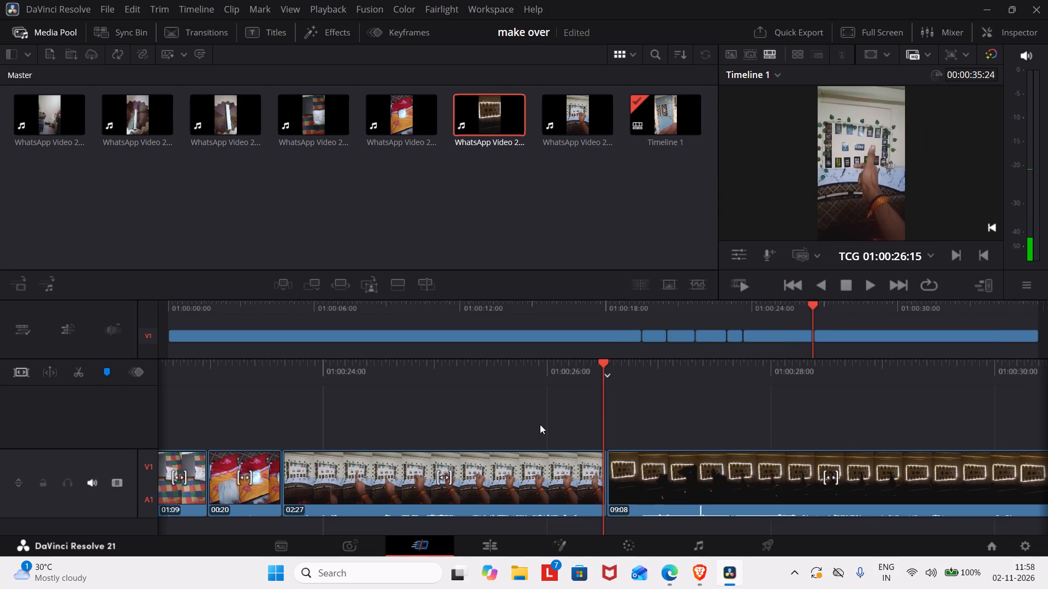
Play across the cut into the dark lit photo wall clip and trim its start to a clip duration of 08:15.
key(space)
key(space)
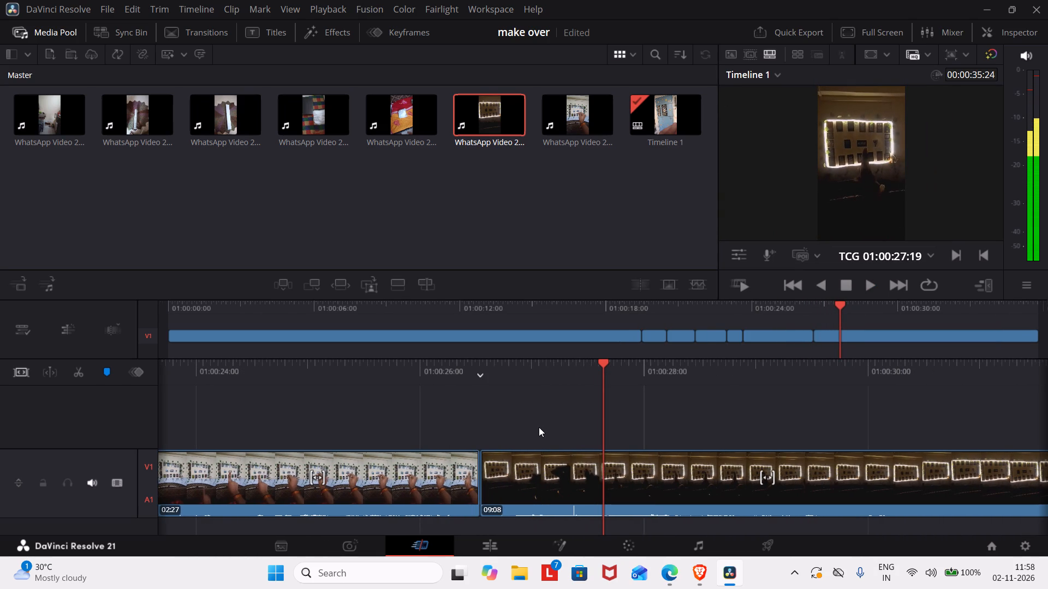
click(481, 467)
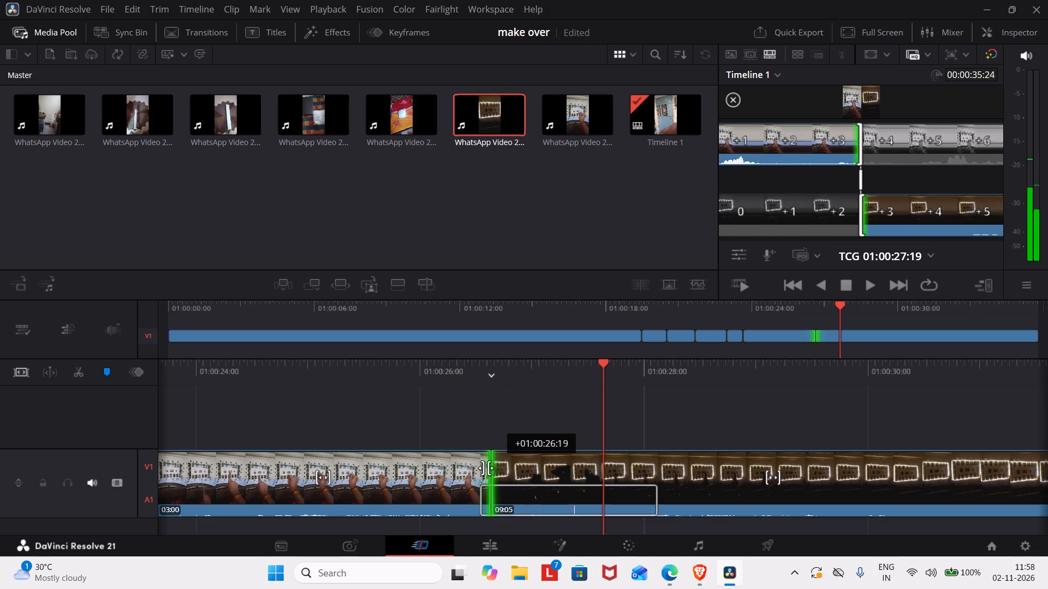
click(511, 470)
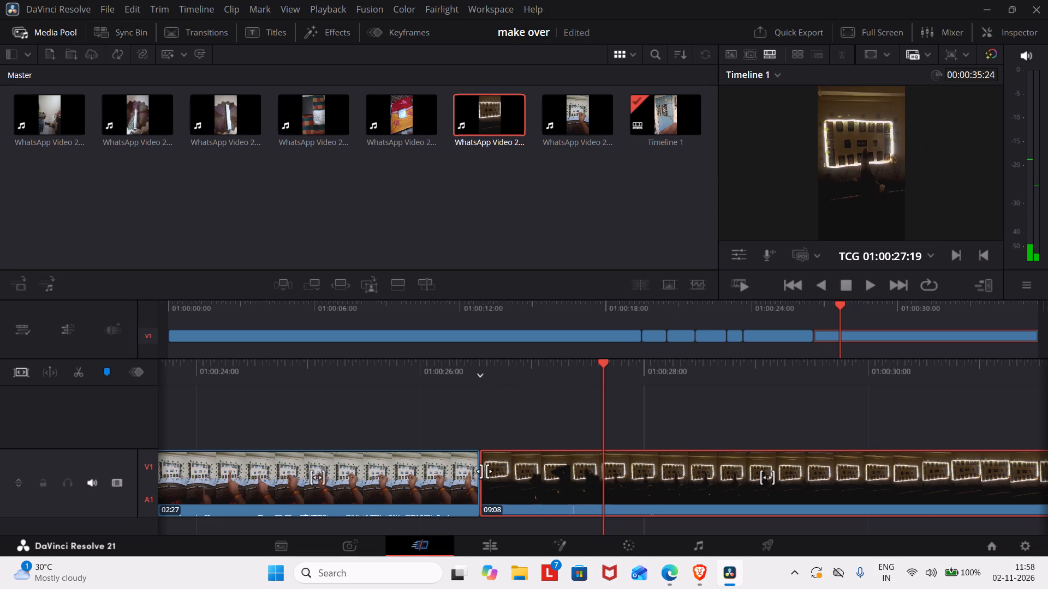
drag(484, 472, 525, 478)
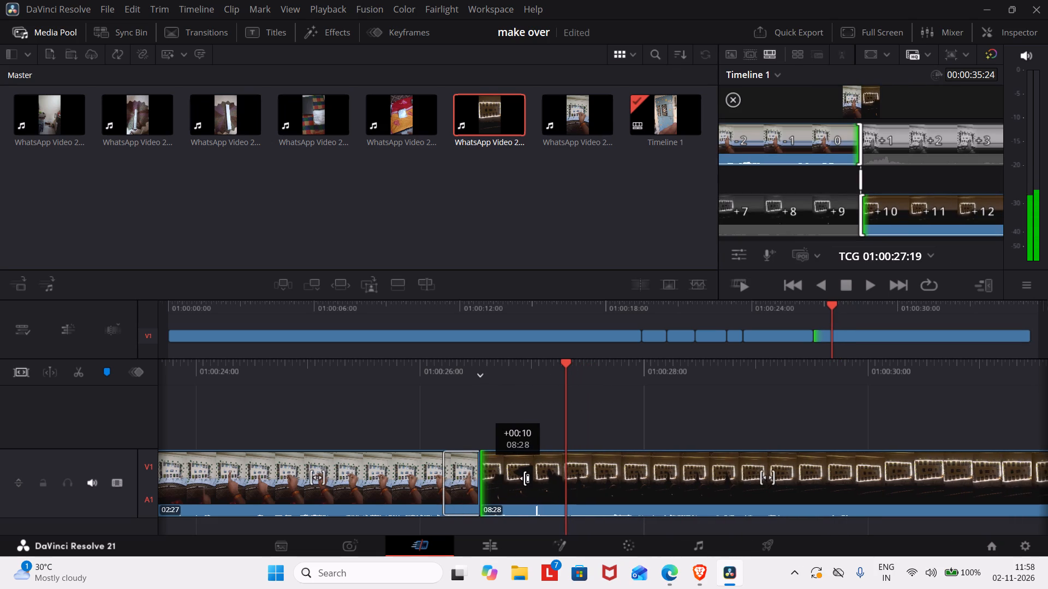
drag(525, 478, 545, 481)
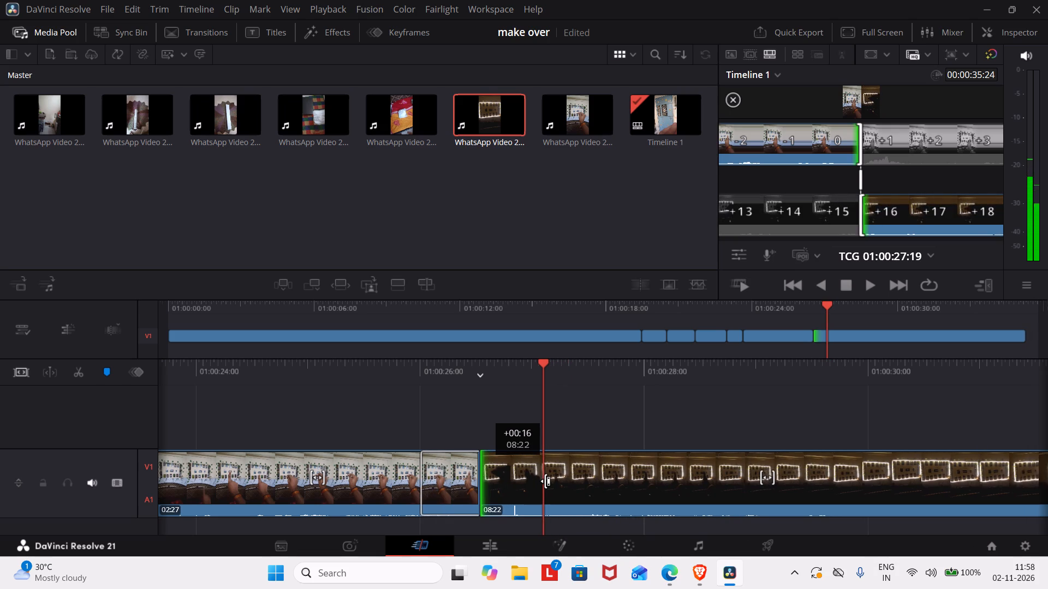
drag(545, 481, 565, 482)
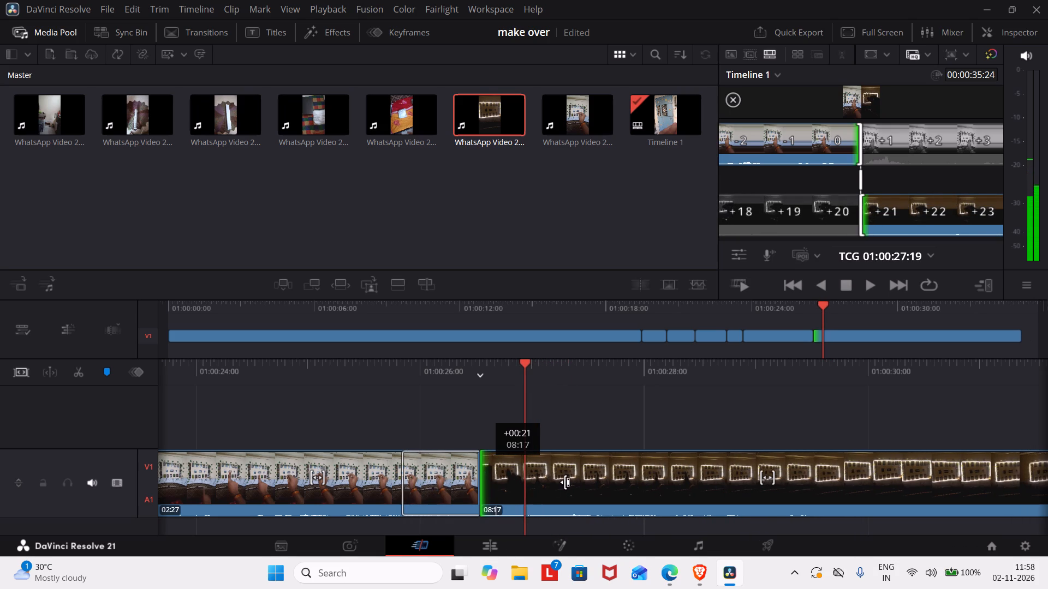
drag(565, 482, 571, 482)
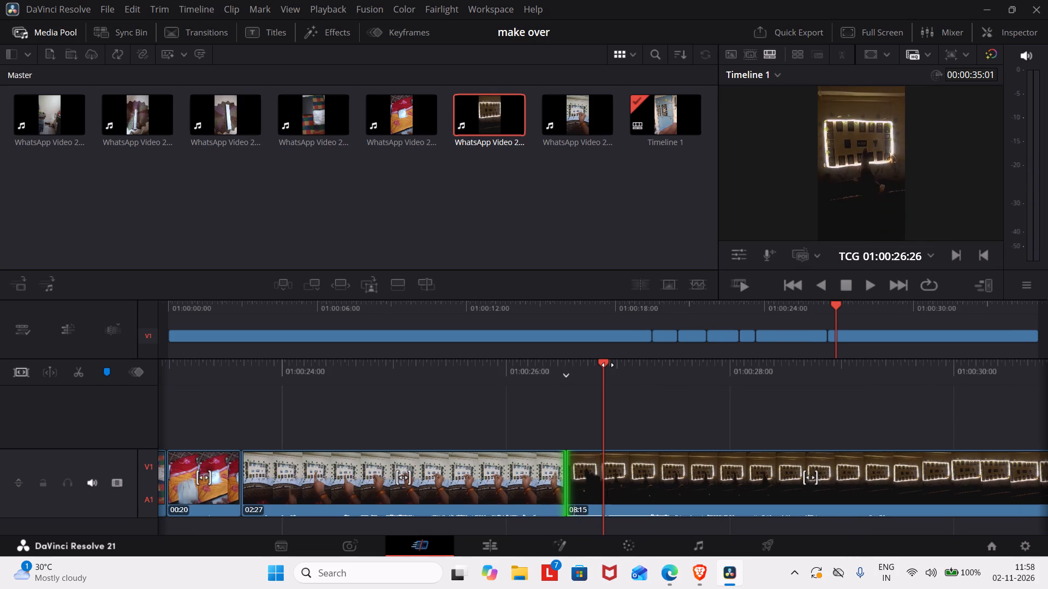
Replay the cut between the two photo wall clips and trim the dark clip's start further to a duration of 07:28.
drag(608, 365, 583, 365)
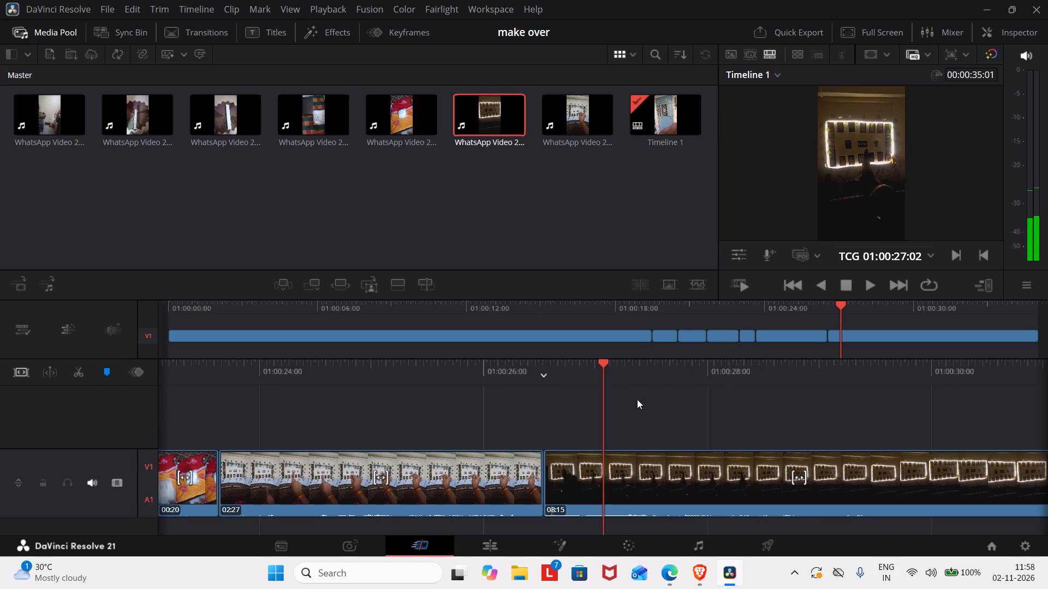
drag(644, 400, 712, 404)
drag(586, 368, 787, 364)
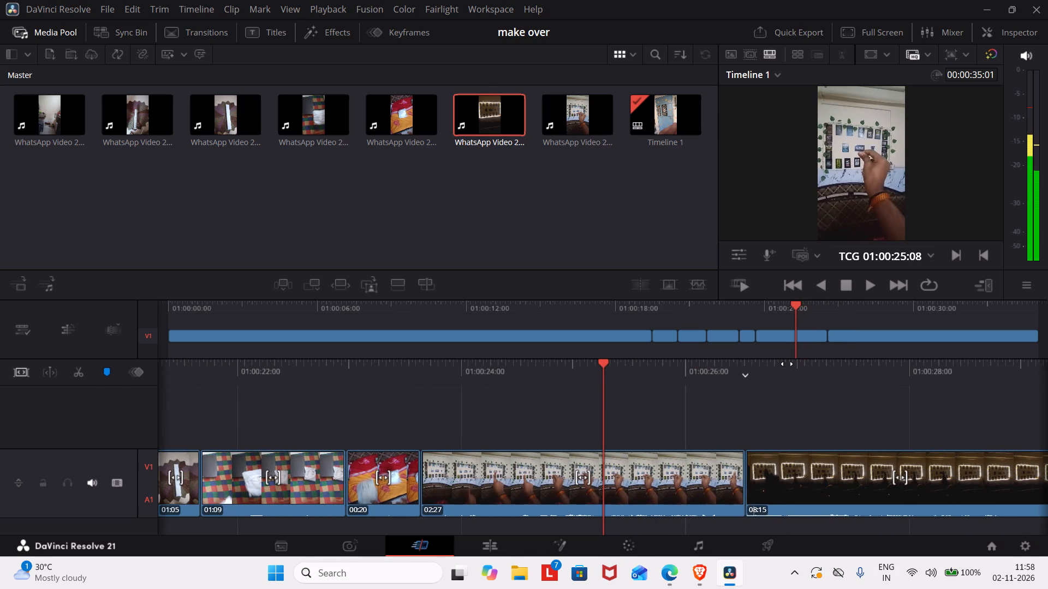
key(space)
key(space)
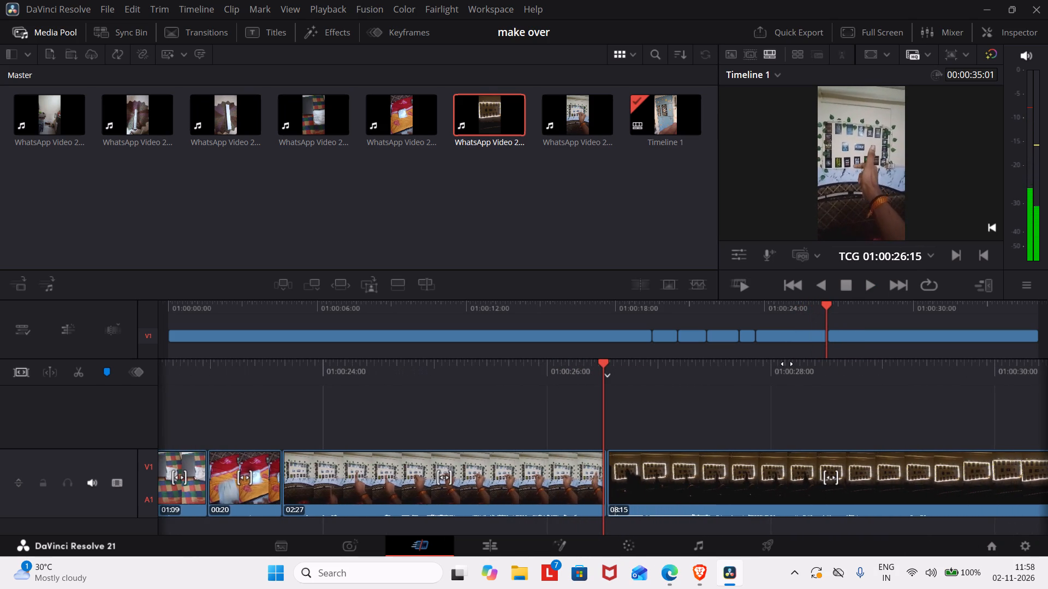
key(space)
key(space)
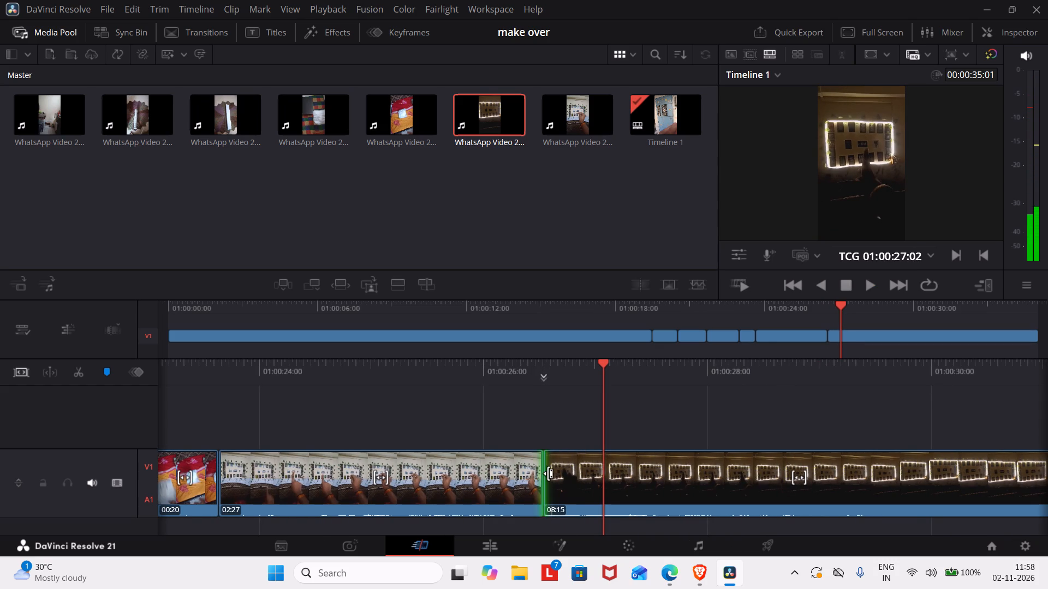
drag(548, 474, 559, 474)
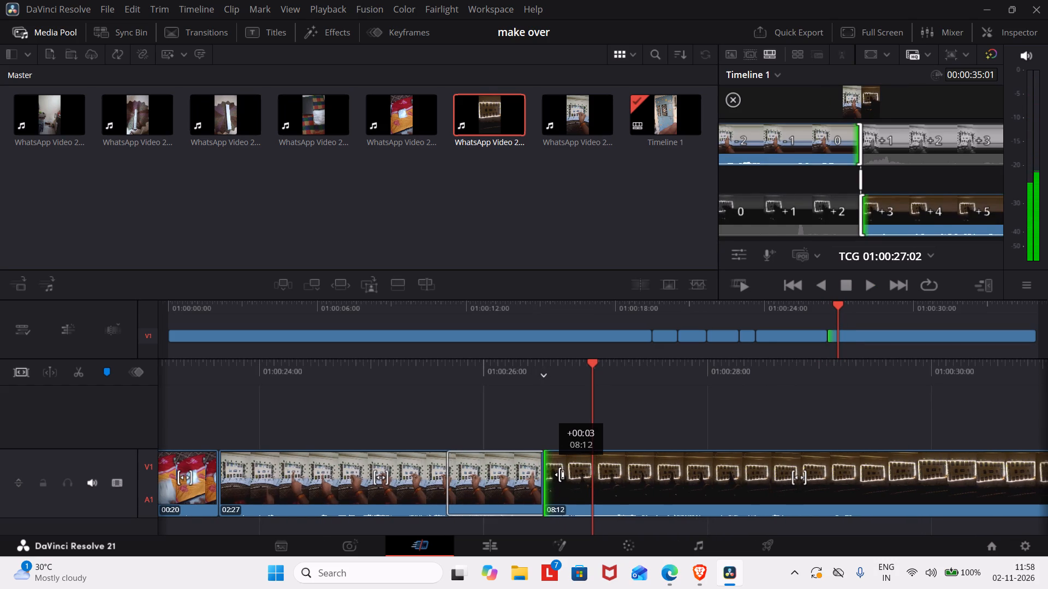
drag(559, 474, 599, 476)
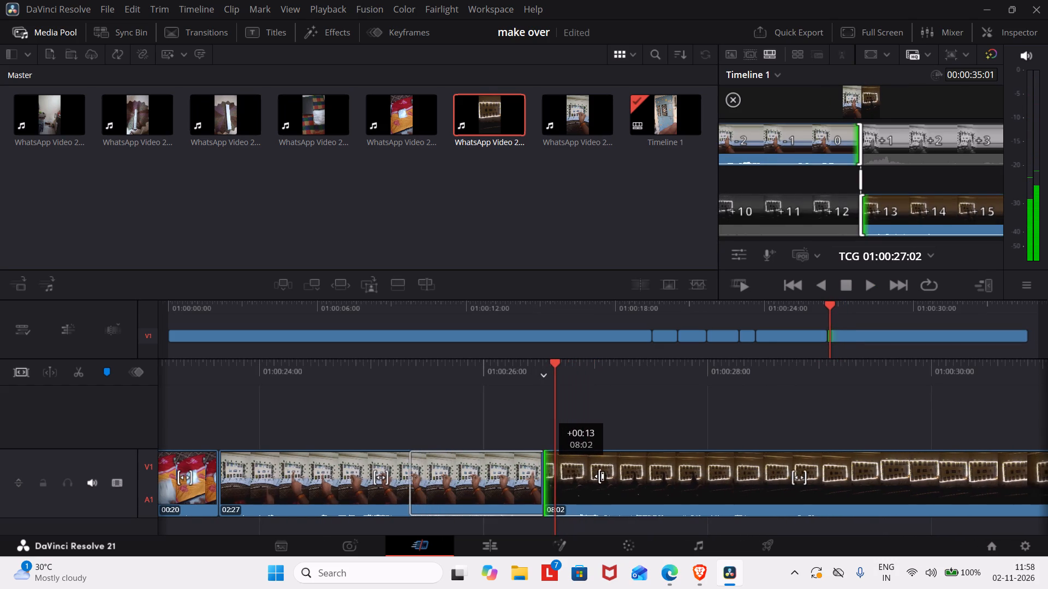
drag(599, 476, 615, 478)
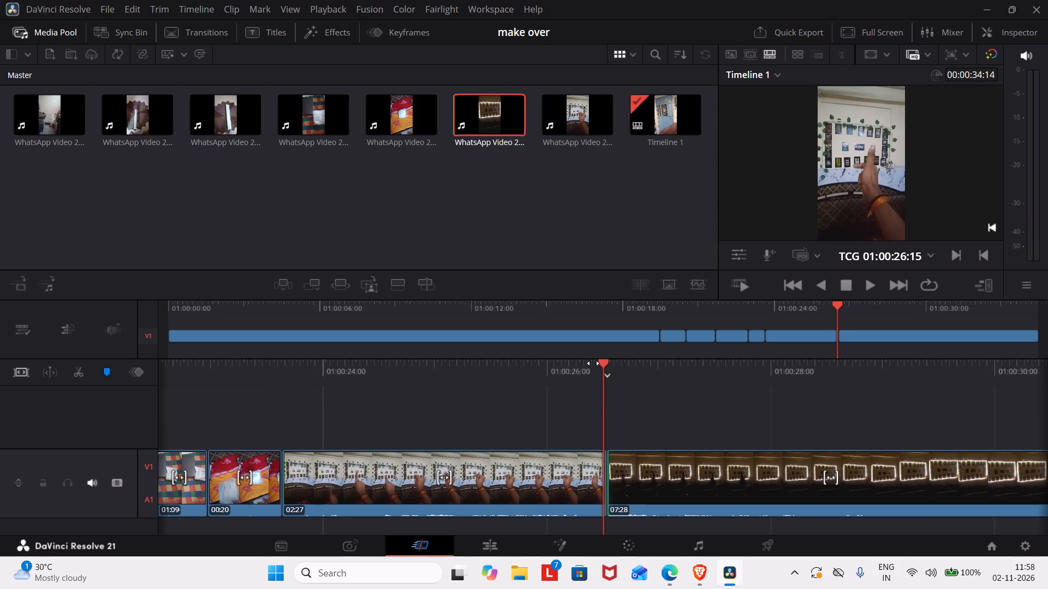
Replay and scrub the cut from the daytime photo wall clip to the dark lit one to check how the hand movement matches.
drag(604, 366, 576, 366)
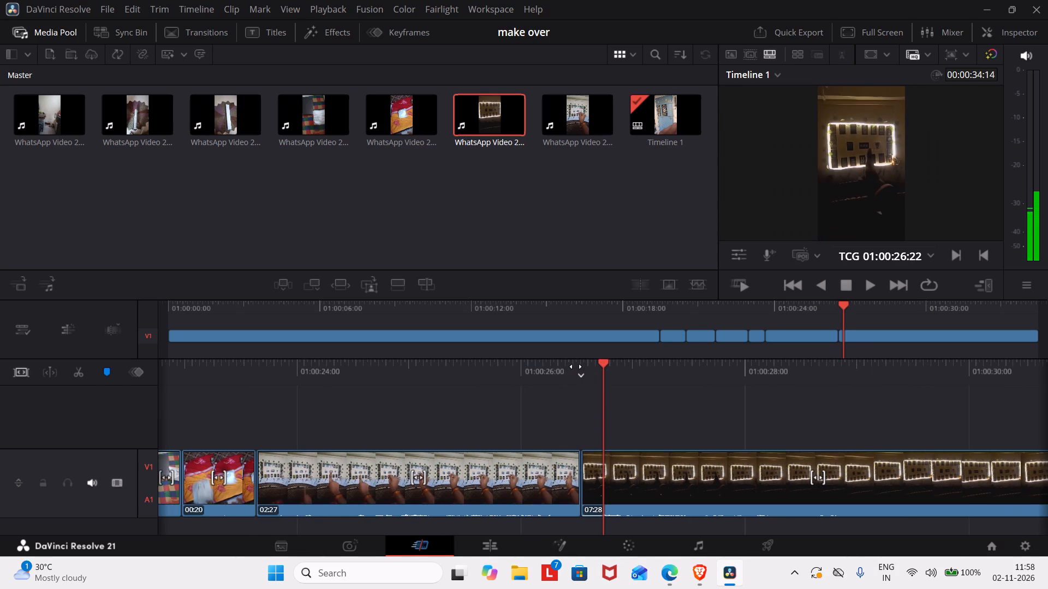
drag(576, 366, 674, 346)
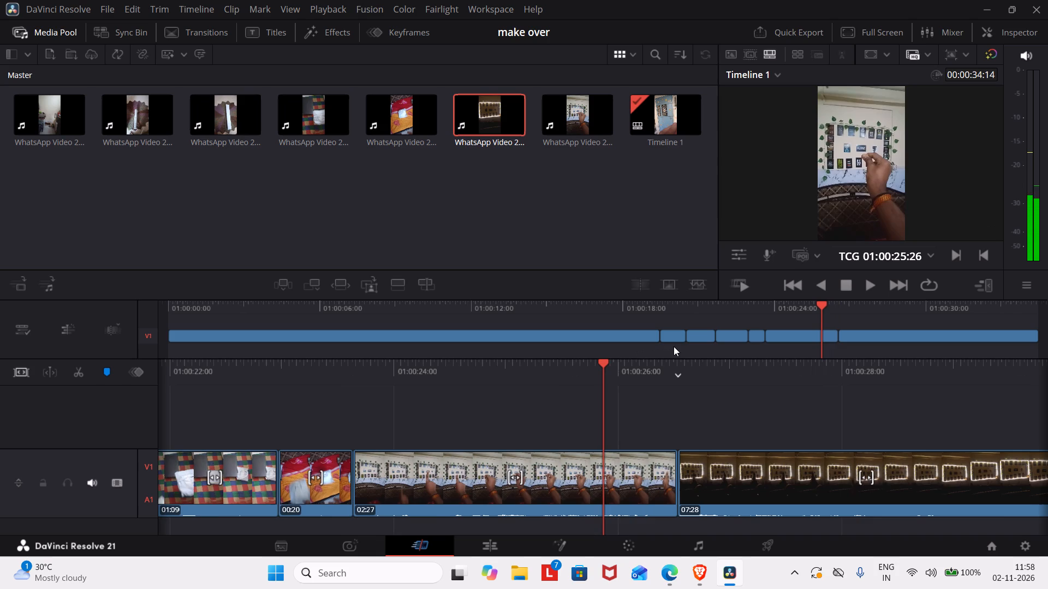
key(space)
key(space)
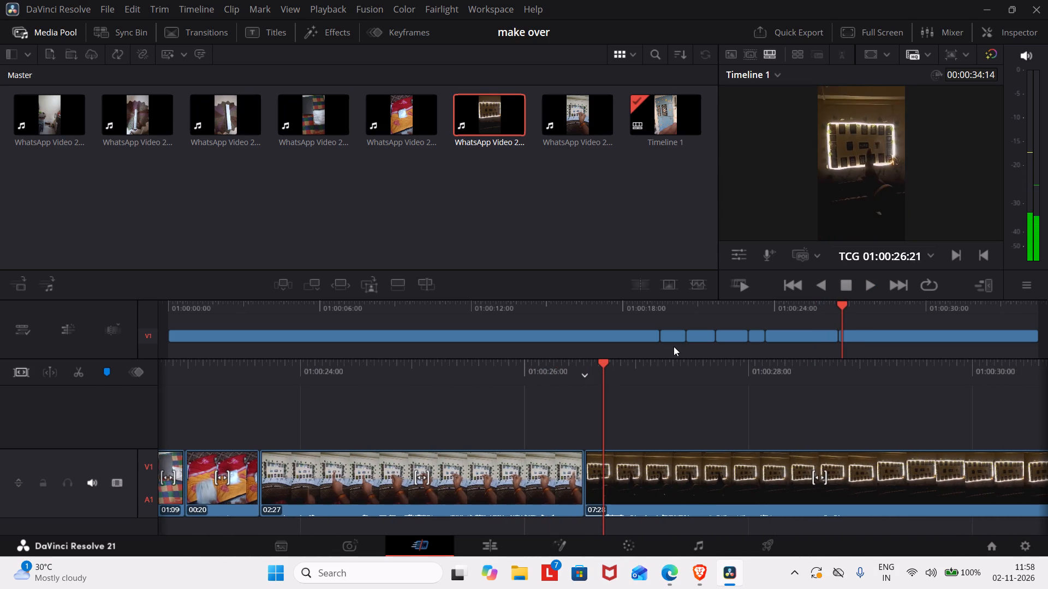
key(space)
key(space)
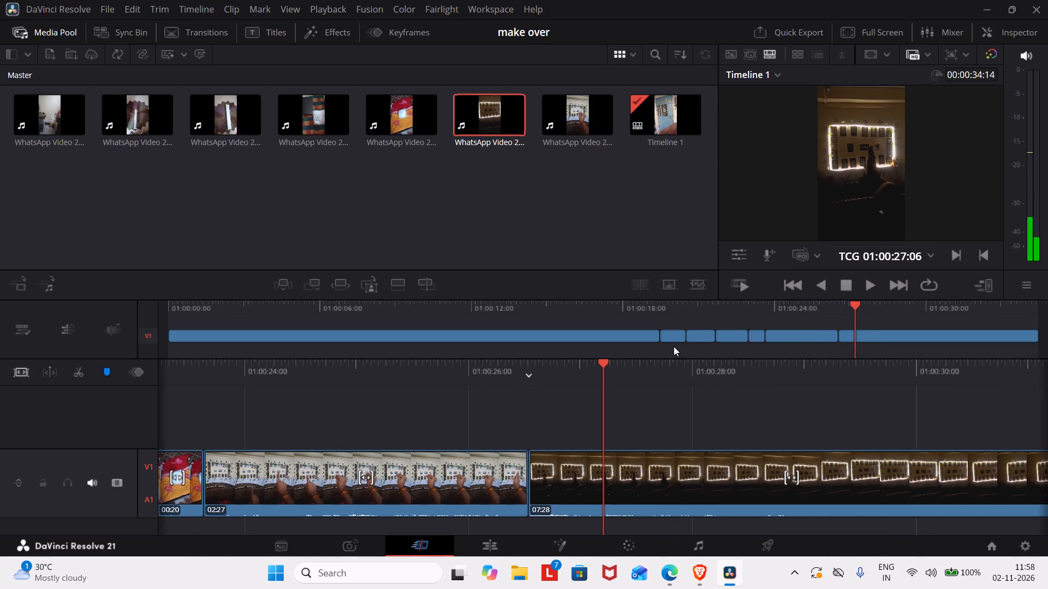
drag(605, 369, 645, 369)
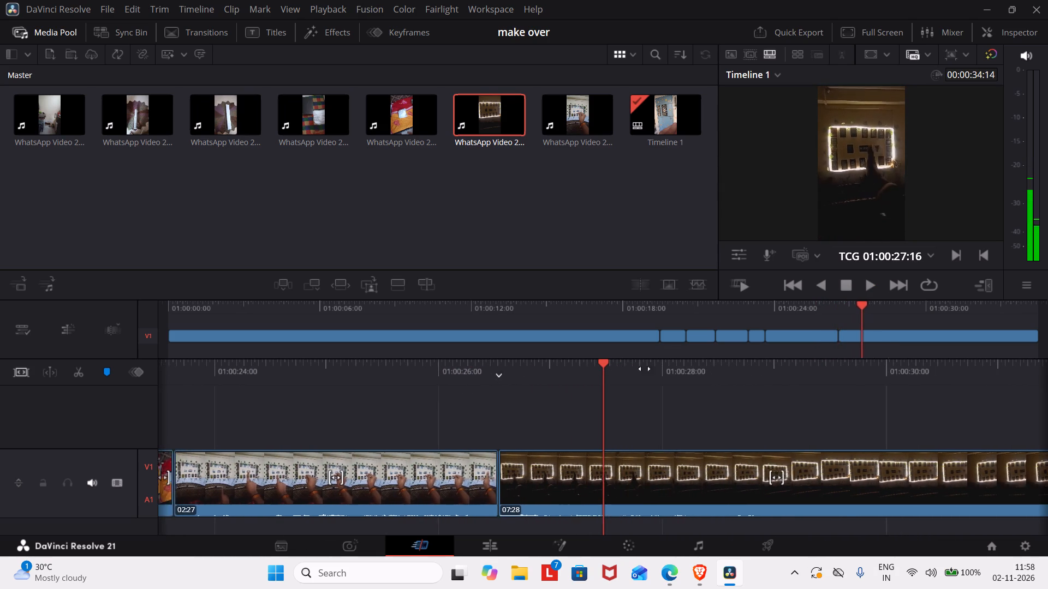
drag(645, 369, 703, 365)
key(space)
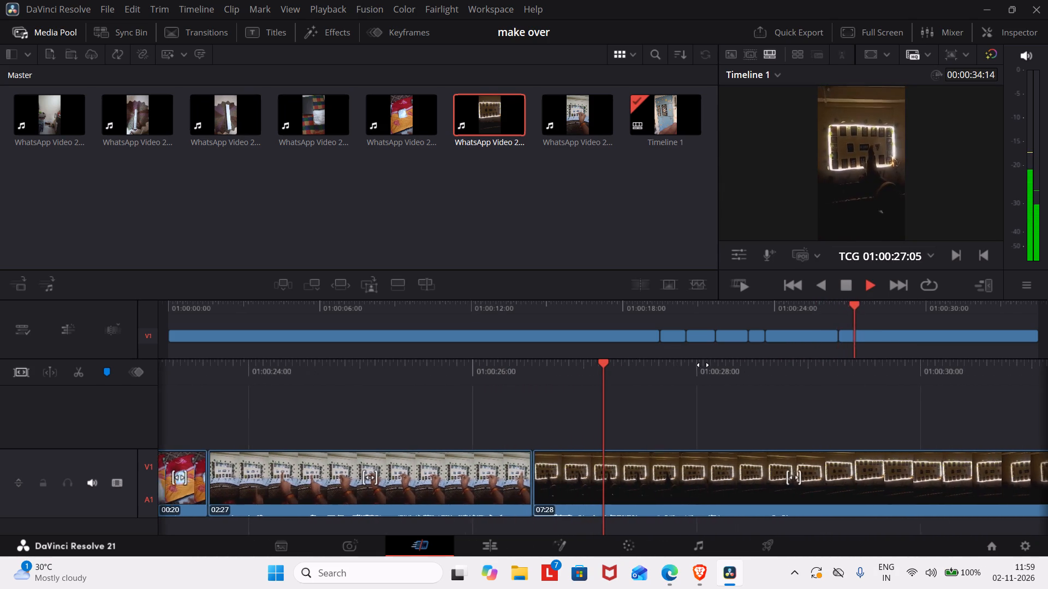
key(space)
scroll(671, 360, right, 1)
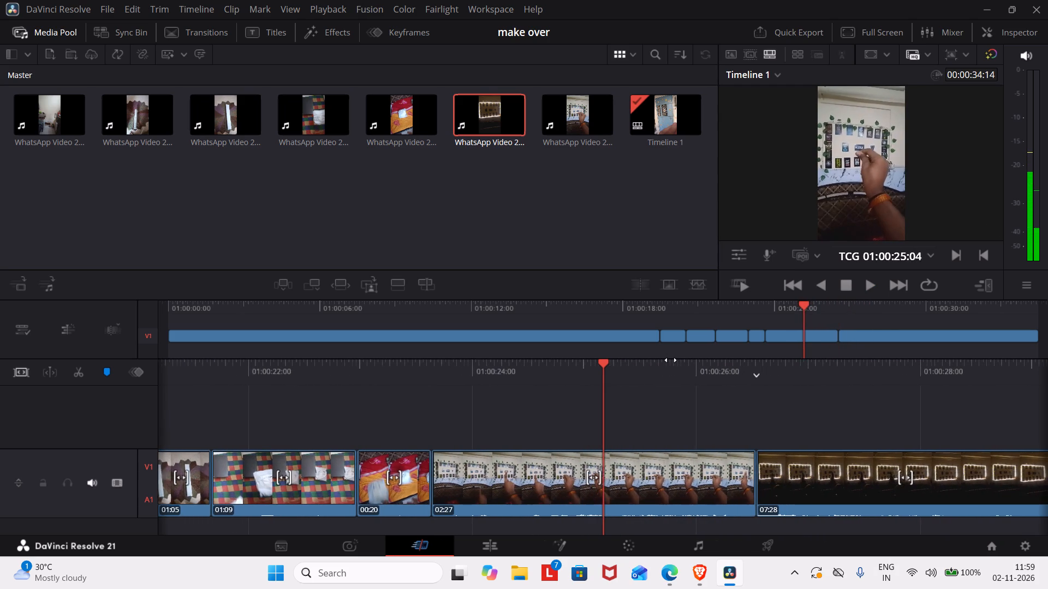
scroll(671, 360, right, 1)
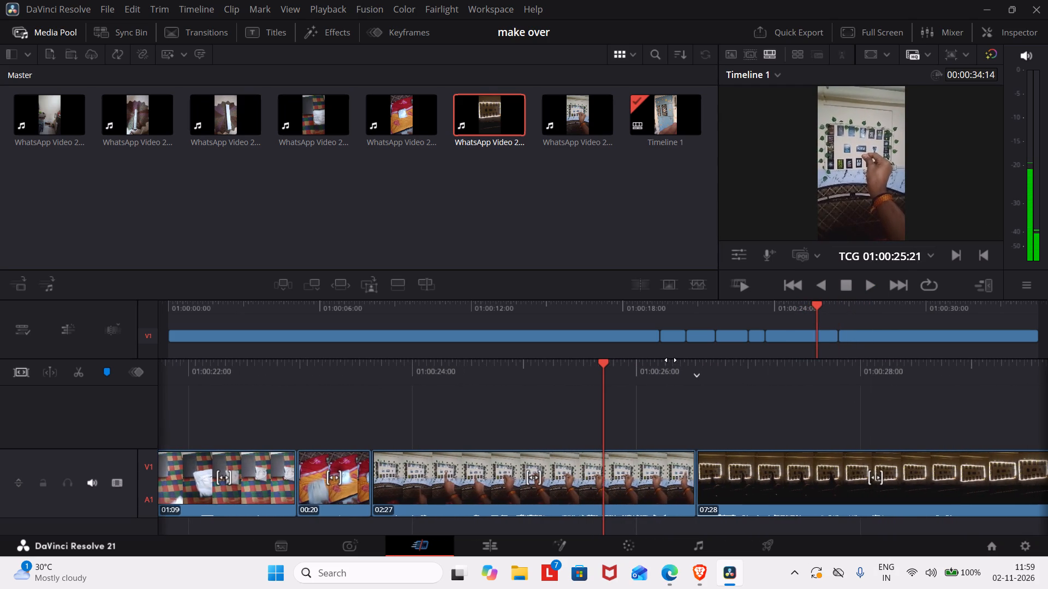
scroll(671, 360, right, 1)
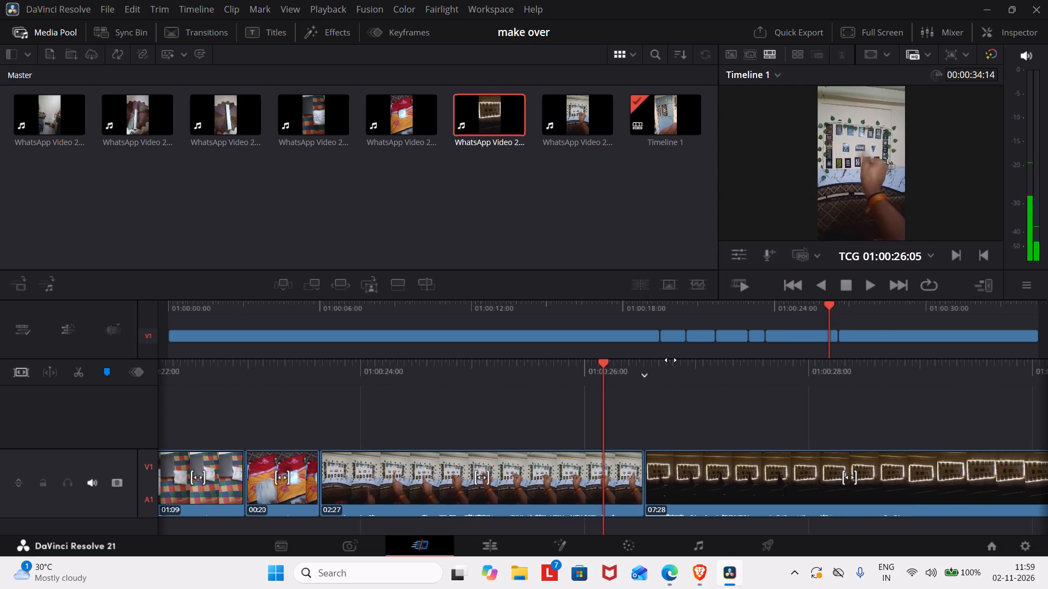
Play the dark lit photo wall clip through to the timeline's end and trim its end to a clip duration of 07:10.
scroll(671, 360, right, 2)
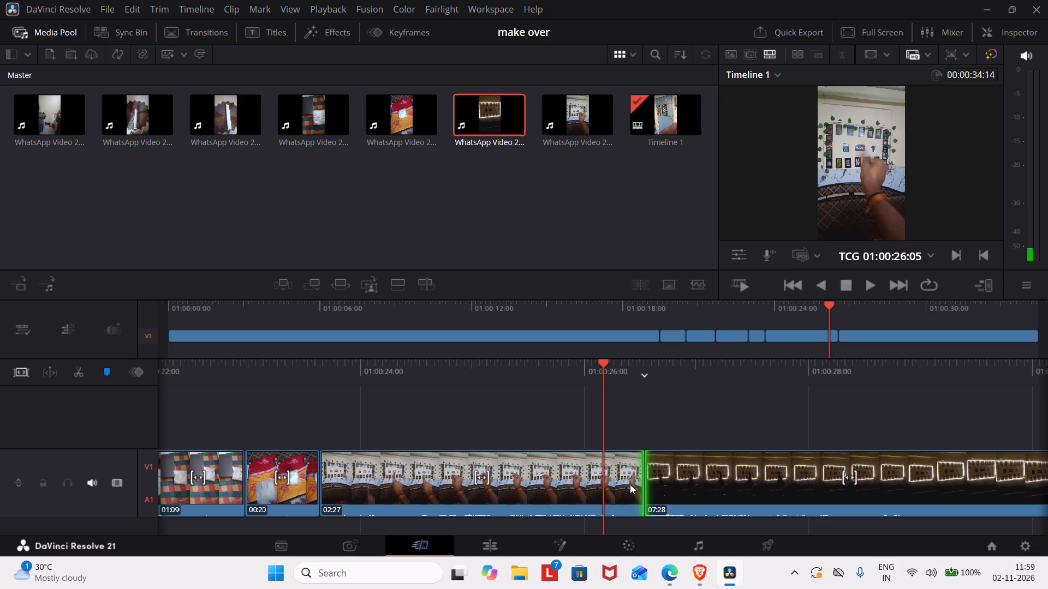
key(space)
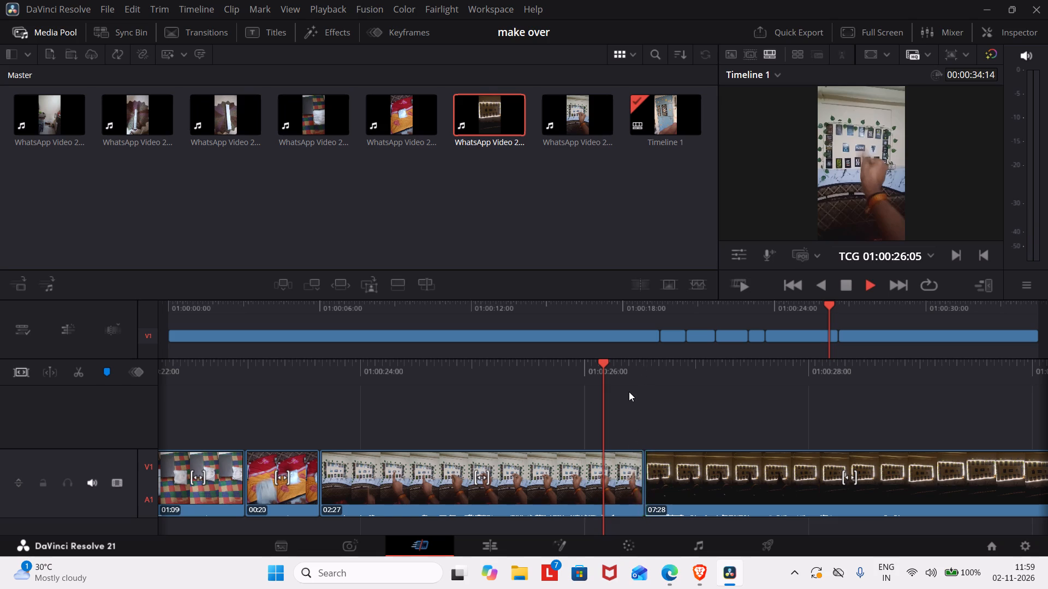
key(space)
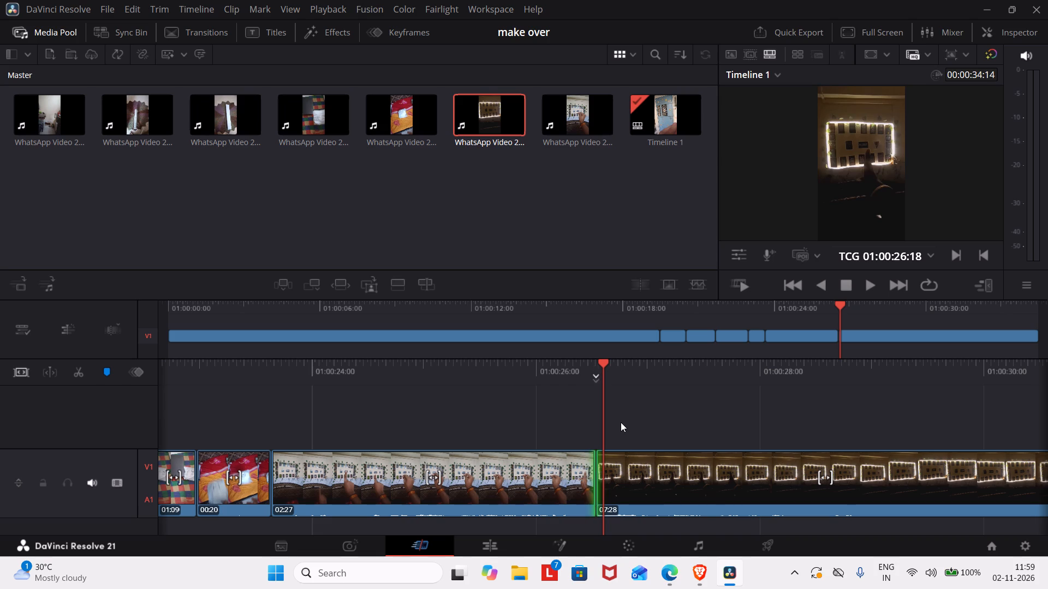
key(space)
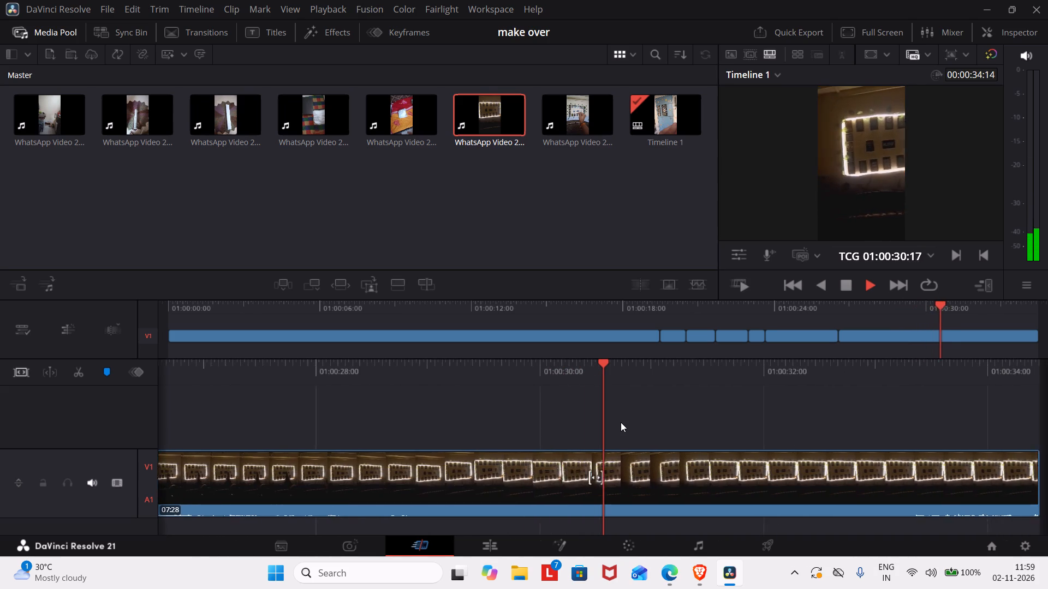
key(space)
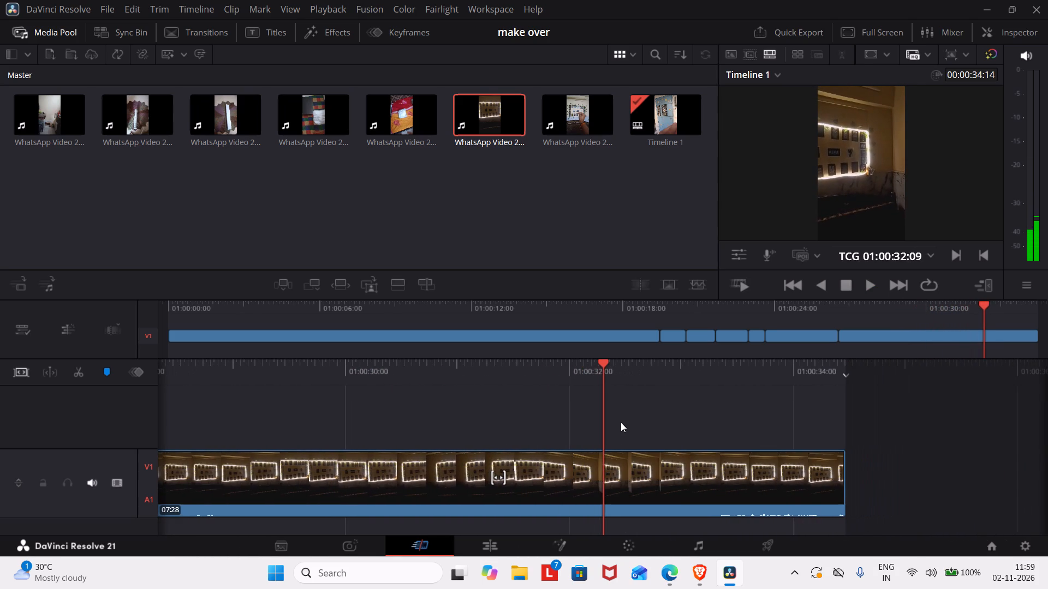
key(space)
key(space)
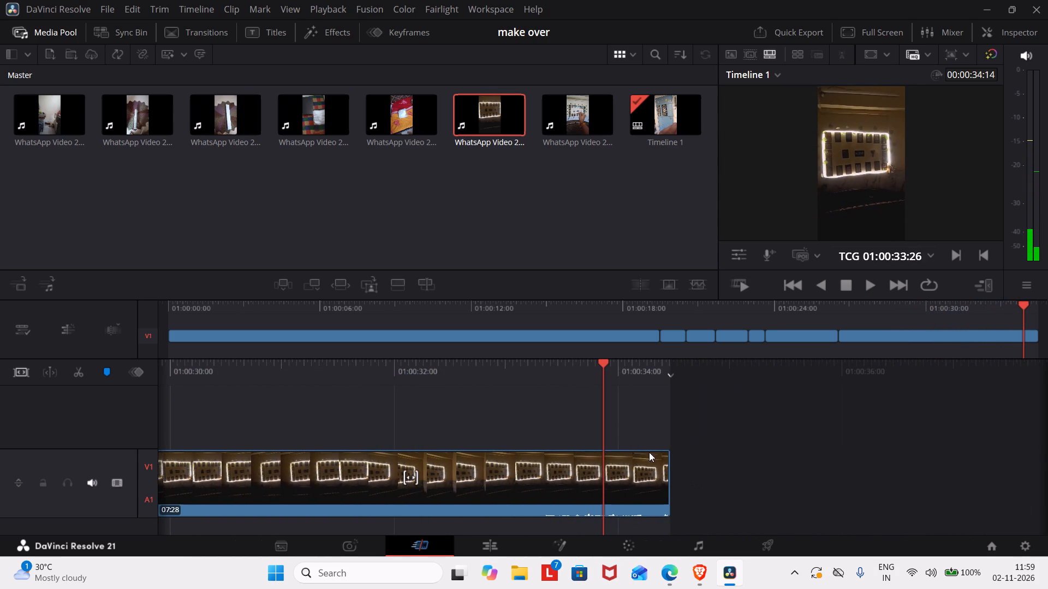
key(space)
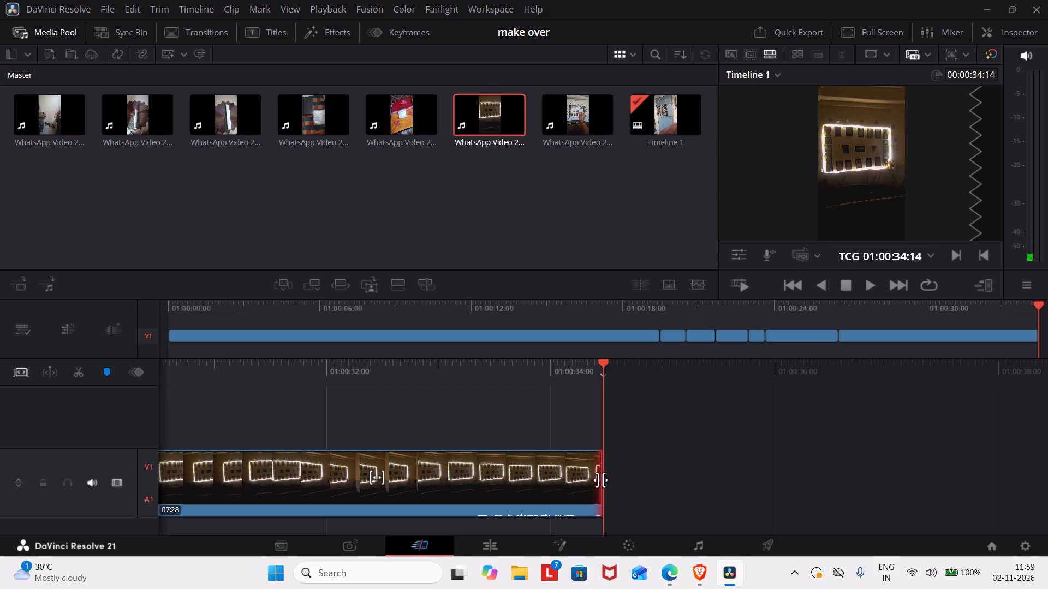
drag(601, 480, 532, 474)
Replay the second half of the dark lit photo wall clip to check how its trimmed ending plays.
scroll(505, 408, right, 2)
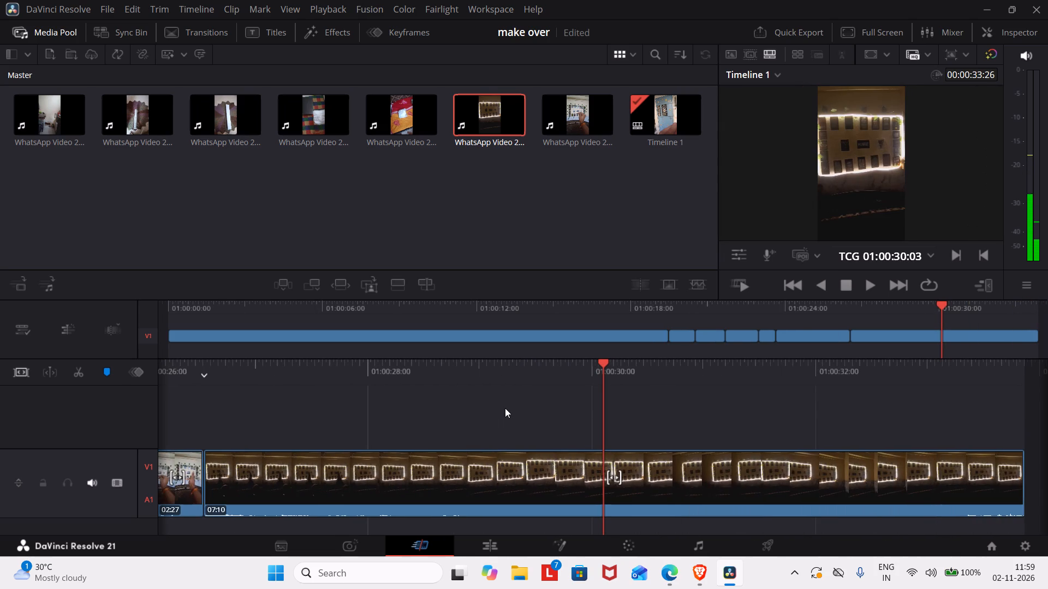
key(space)
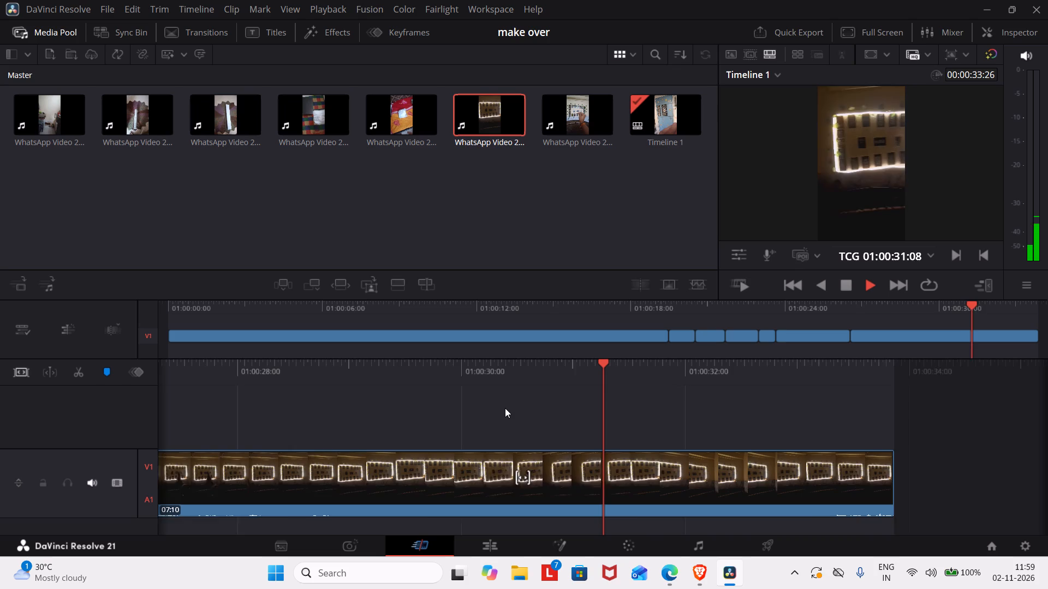
key(space)
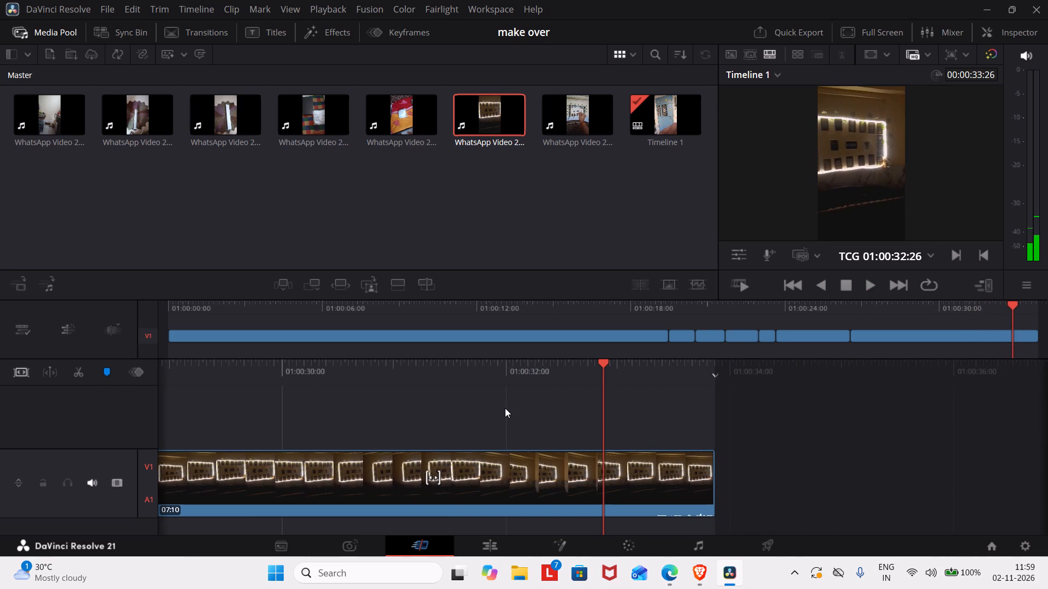
key(space)
key(space)
key(space)
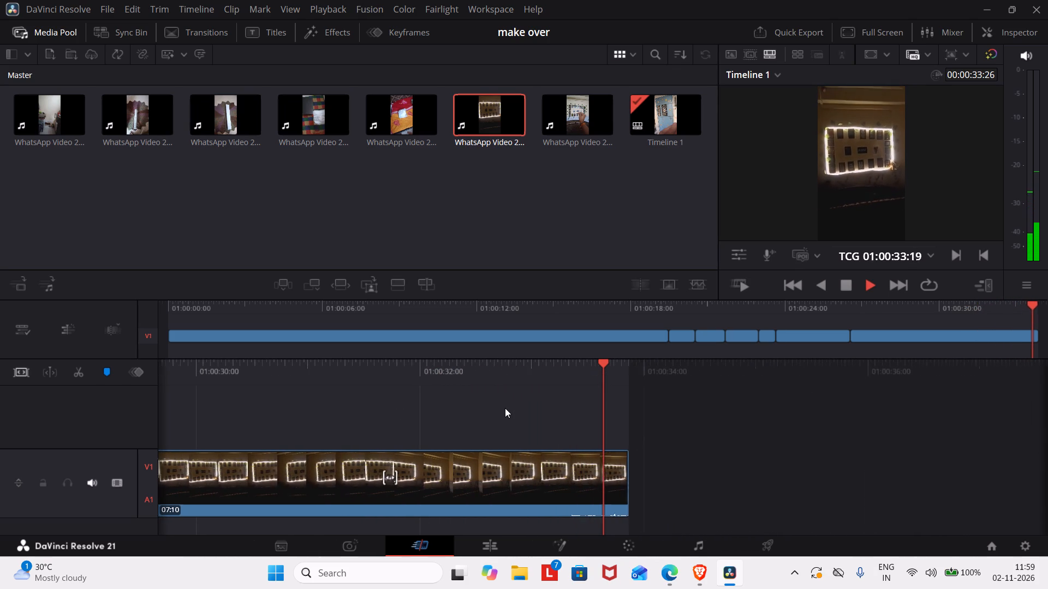
key(space)
Roll the cut between the photo wall clips earlier, making the daytime clip 02:17 and the dark clip 07:20 long.
scroll(505, 408, right, 1)
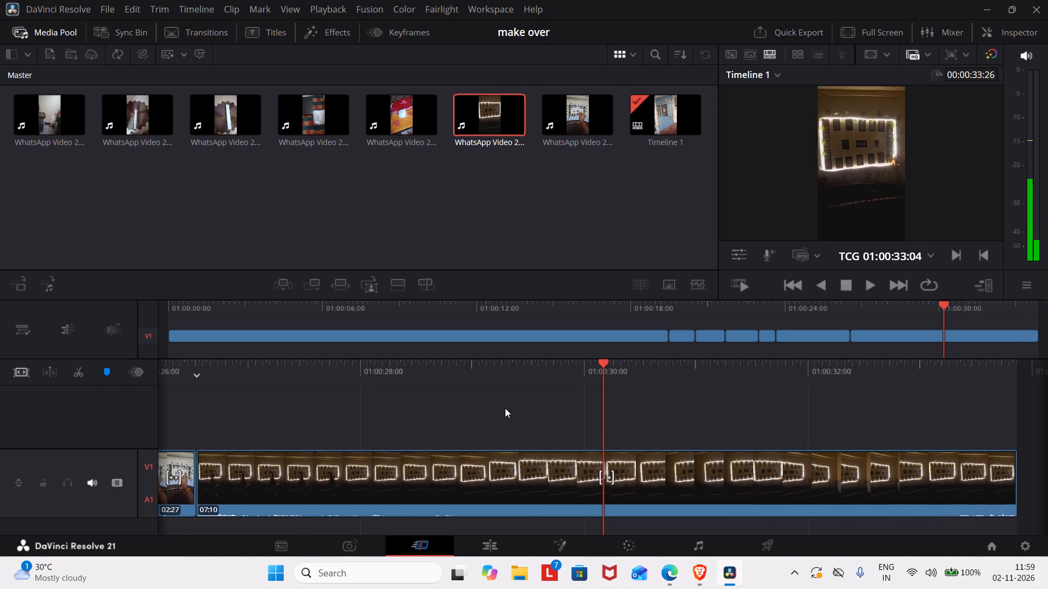
scroll(505, 408, right, 1)
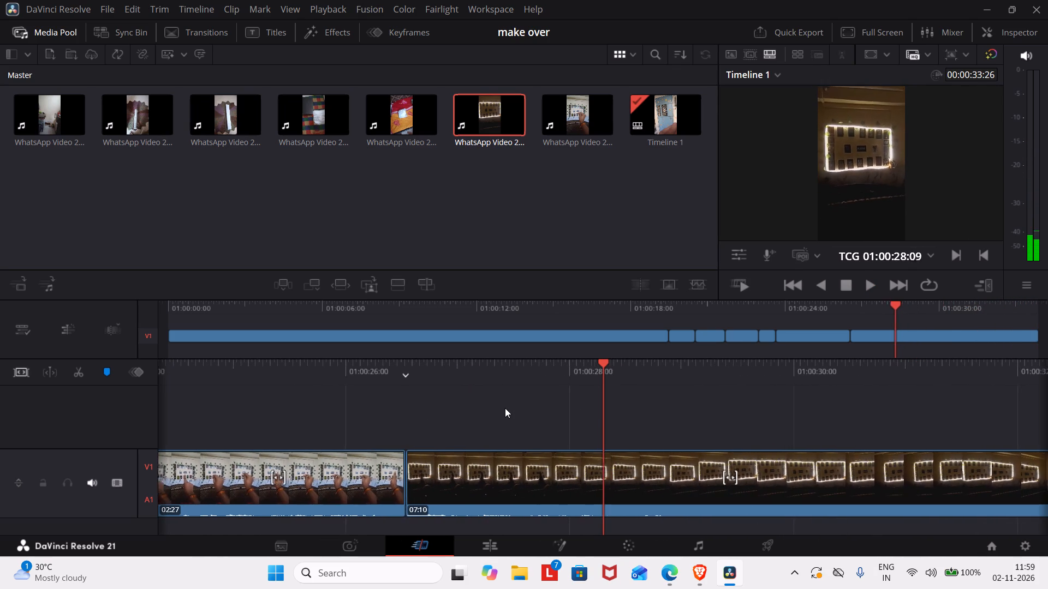
scroll(505, 408, right, 2)
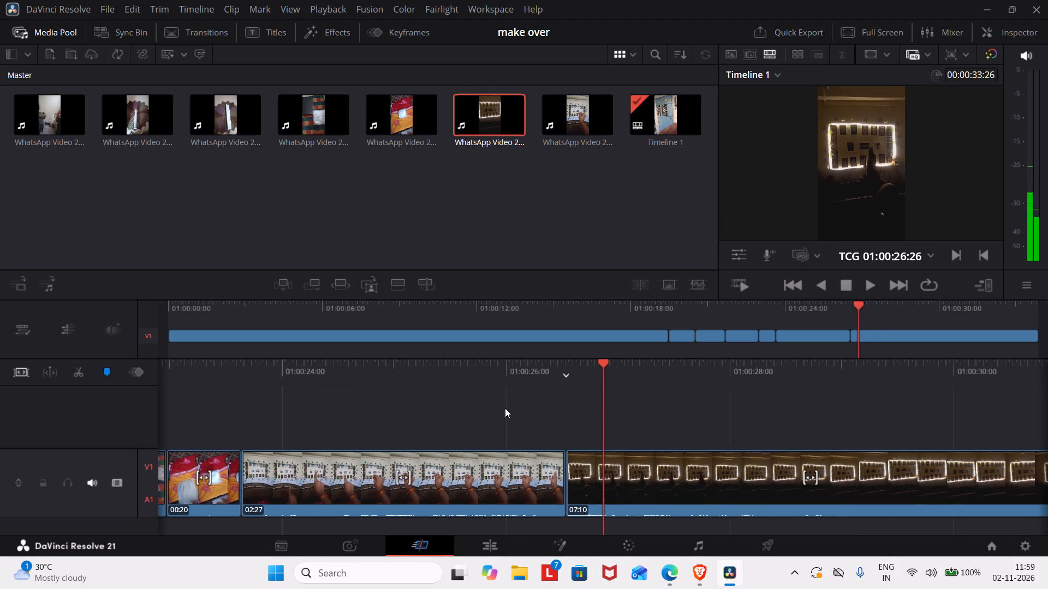
scroll(505, 408, right, 1)
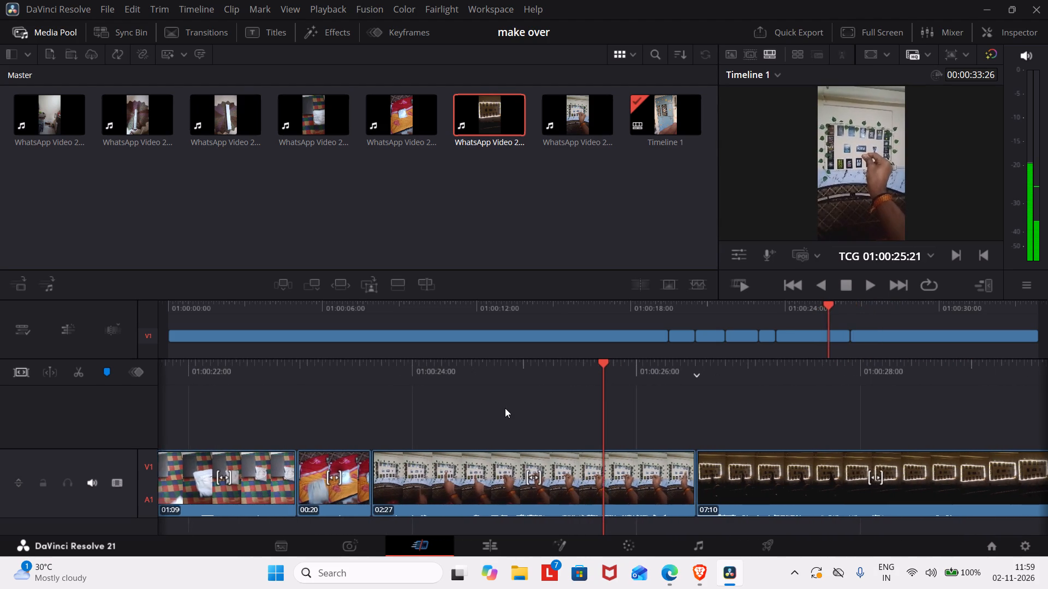
scroll(505, 408, right, 2)
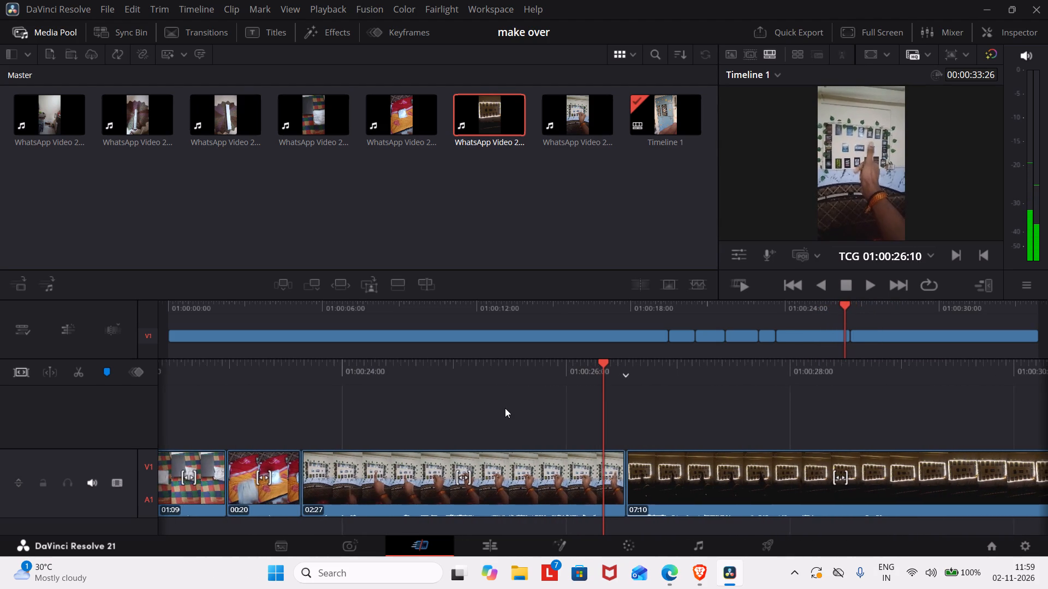
scroll(505, 408, right, 1)
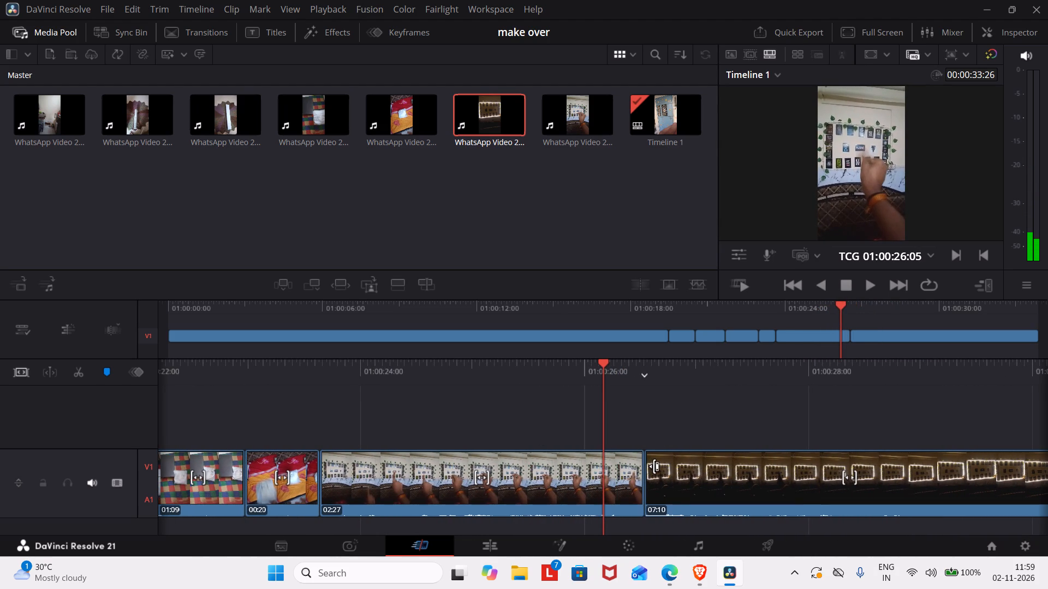
drag(645, 476, 642, 476)
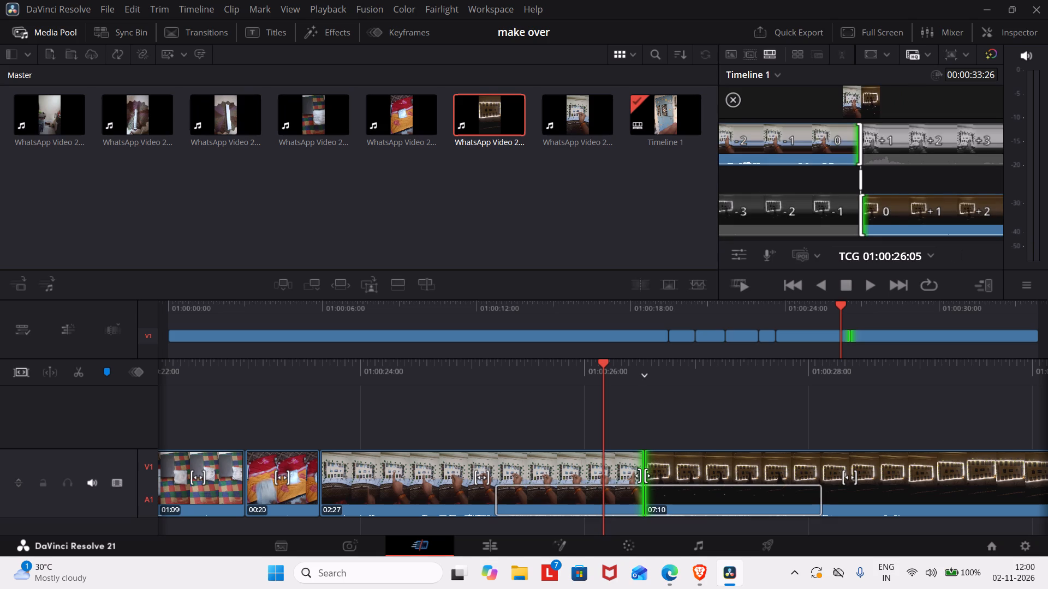
drag(642, 476, 607, 474)
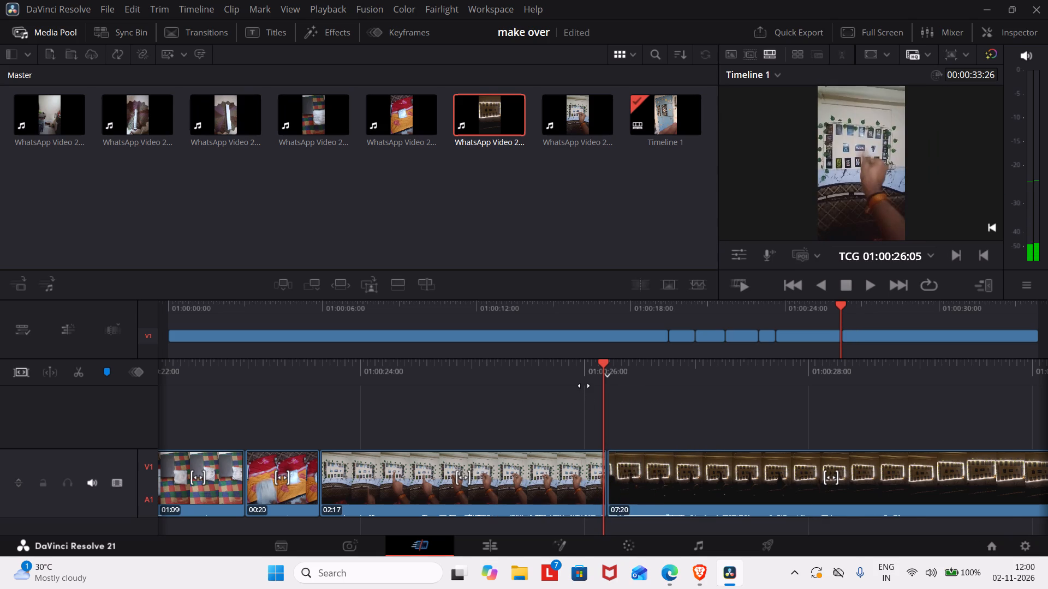
Replay from the cloth clips across the rolled photo wall cut to the timeline's end to check the match, and return to the start.
key(space)
scroll(584, 386, right, 1)
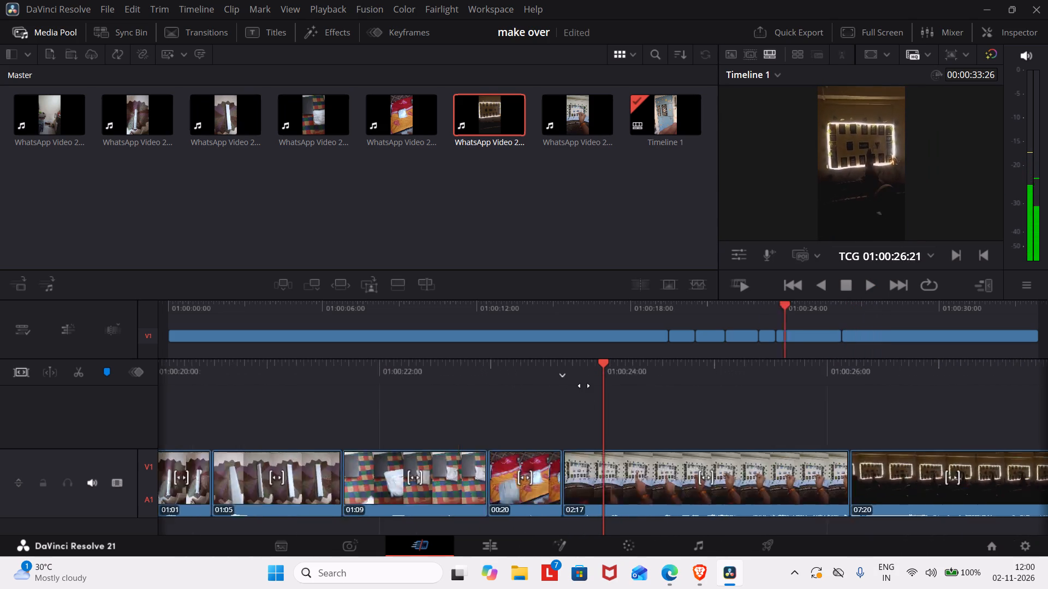
scroll(584, 386, right, 2)
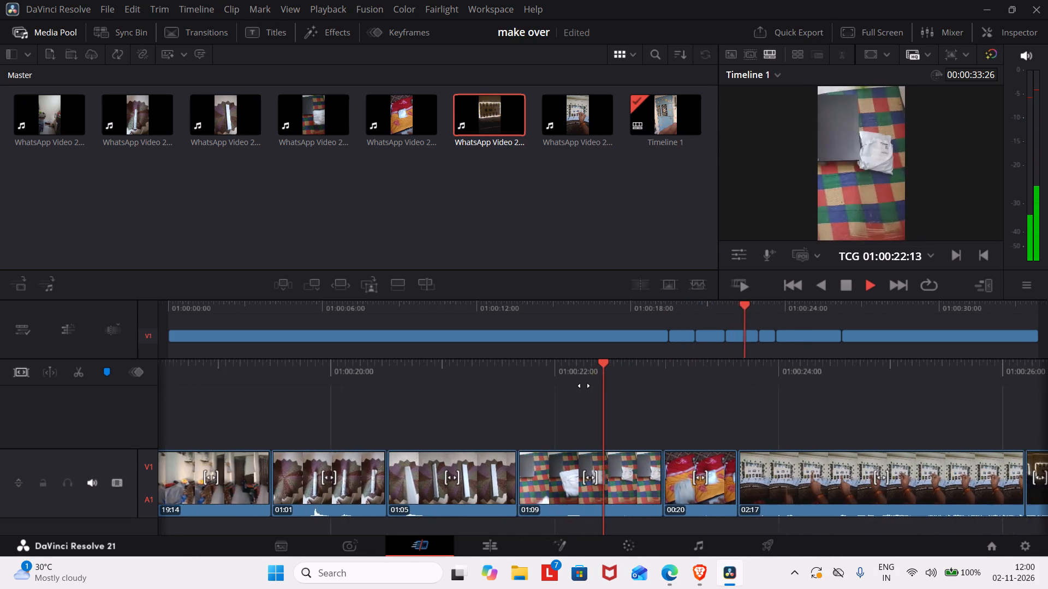
key(space)
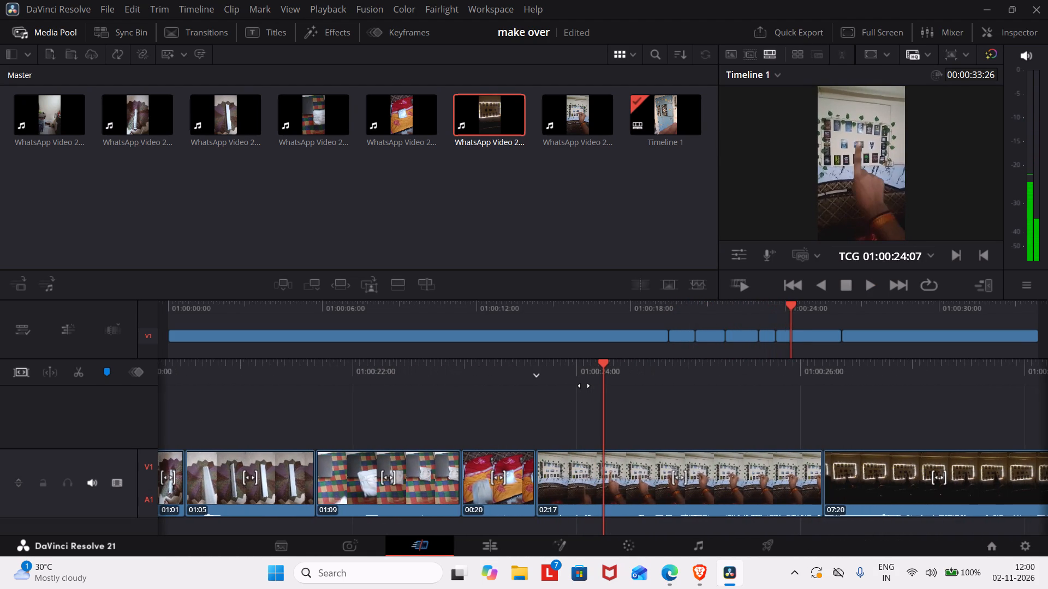
key(space)
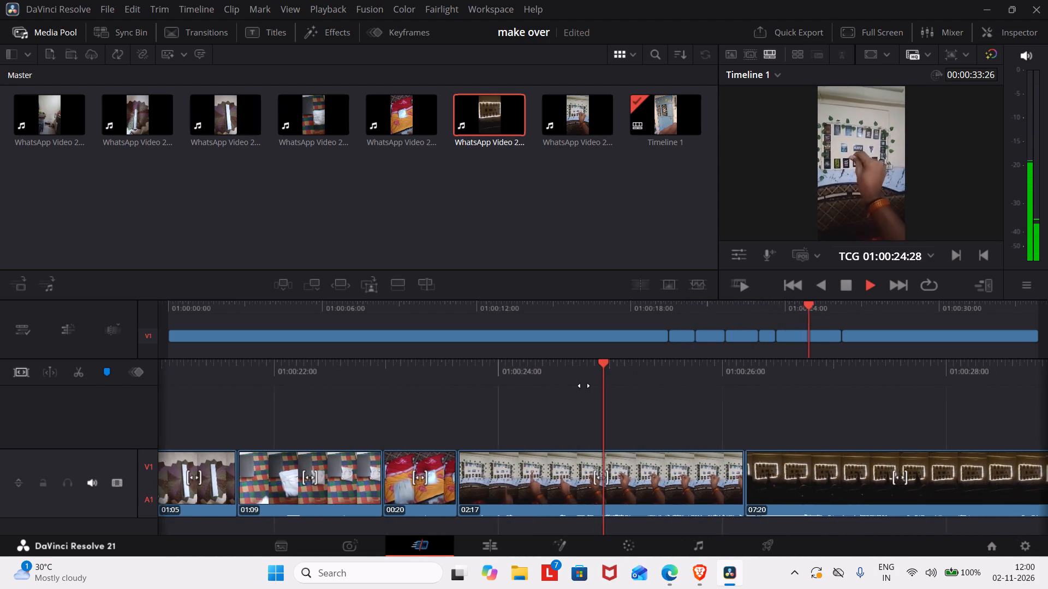
key(space)
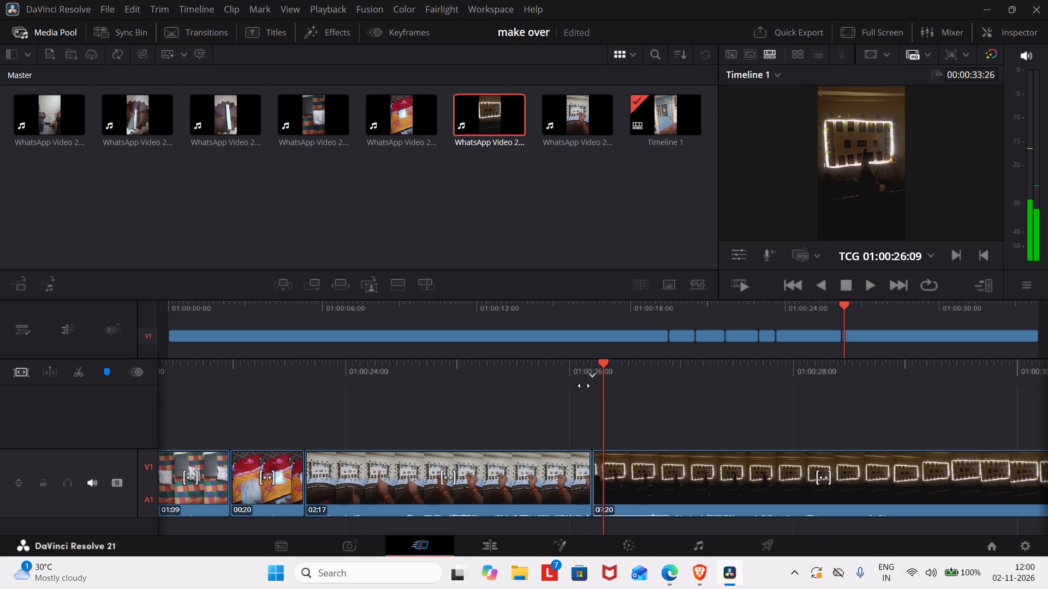
key(space)
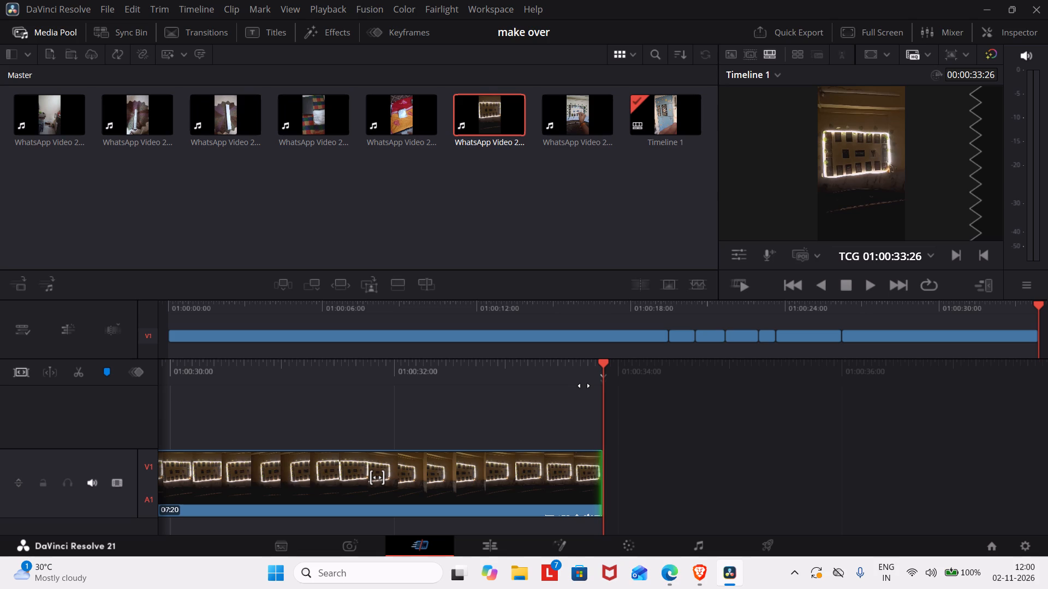
scroll(584, 386, right, 12)
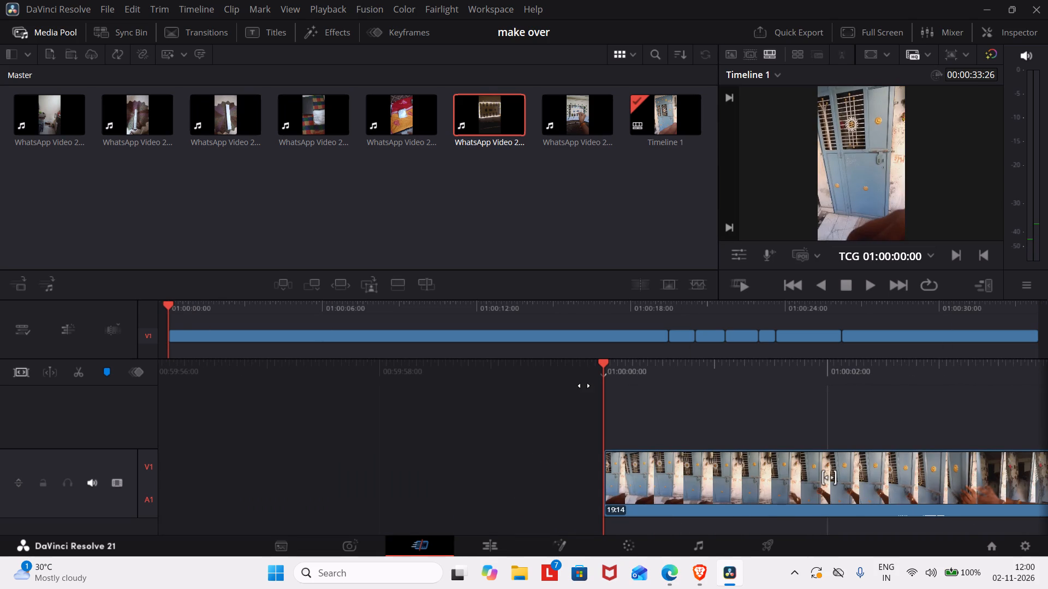
Switch to the Edit page with Timeline 1 open.
click(481, 547)
click(490, 542)
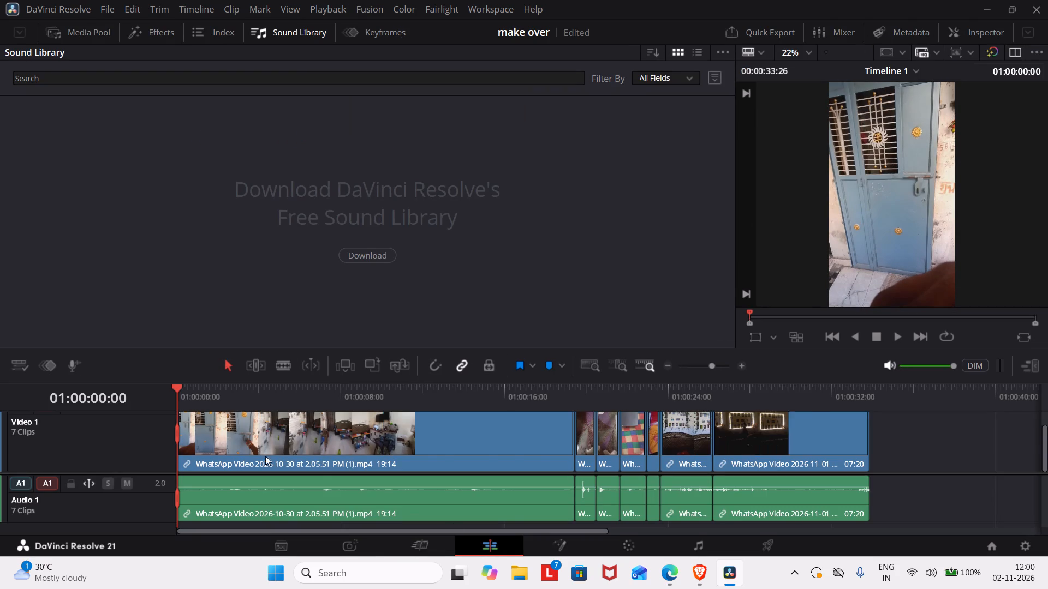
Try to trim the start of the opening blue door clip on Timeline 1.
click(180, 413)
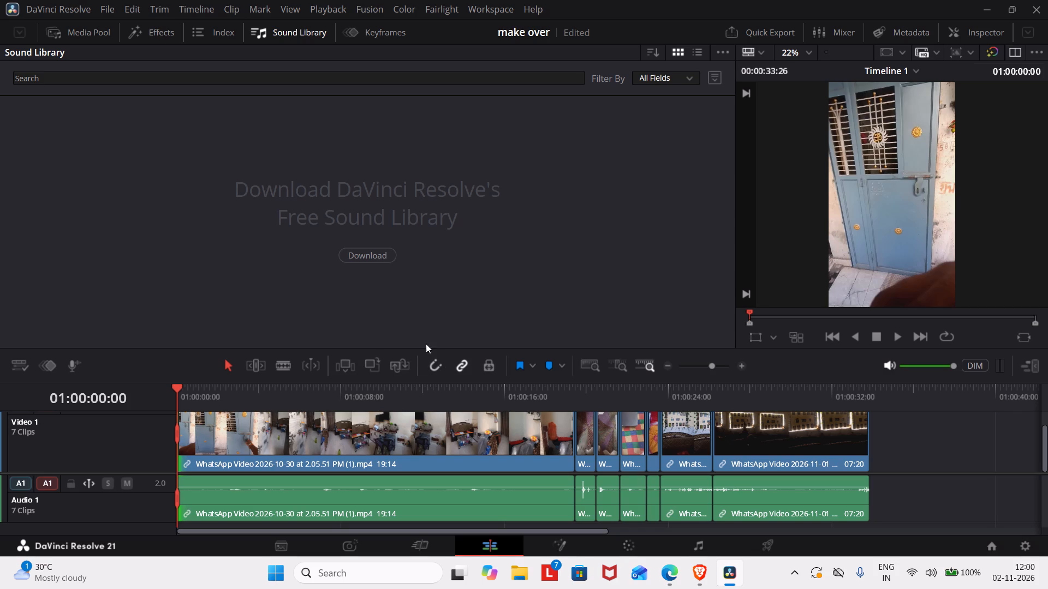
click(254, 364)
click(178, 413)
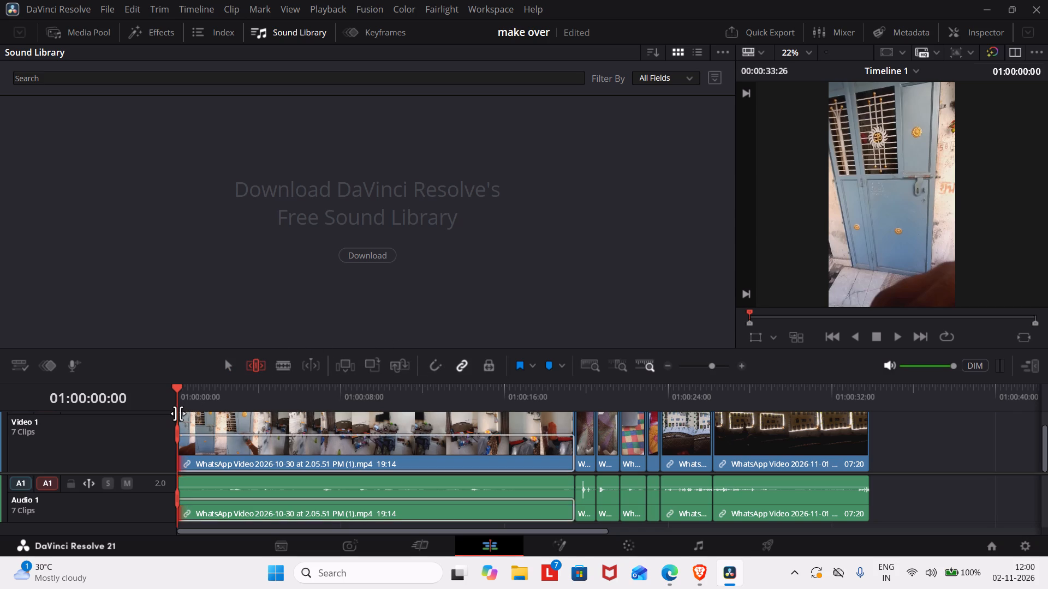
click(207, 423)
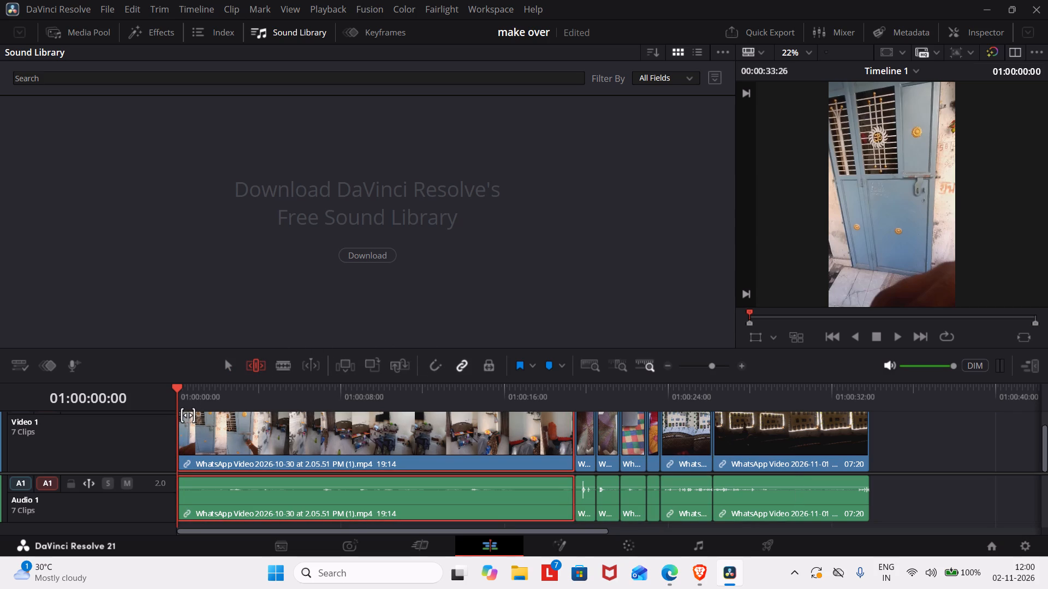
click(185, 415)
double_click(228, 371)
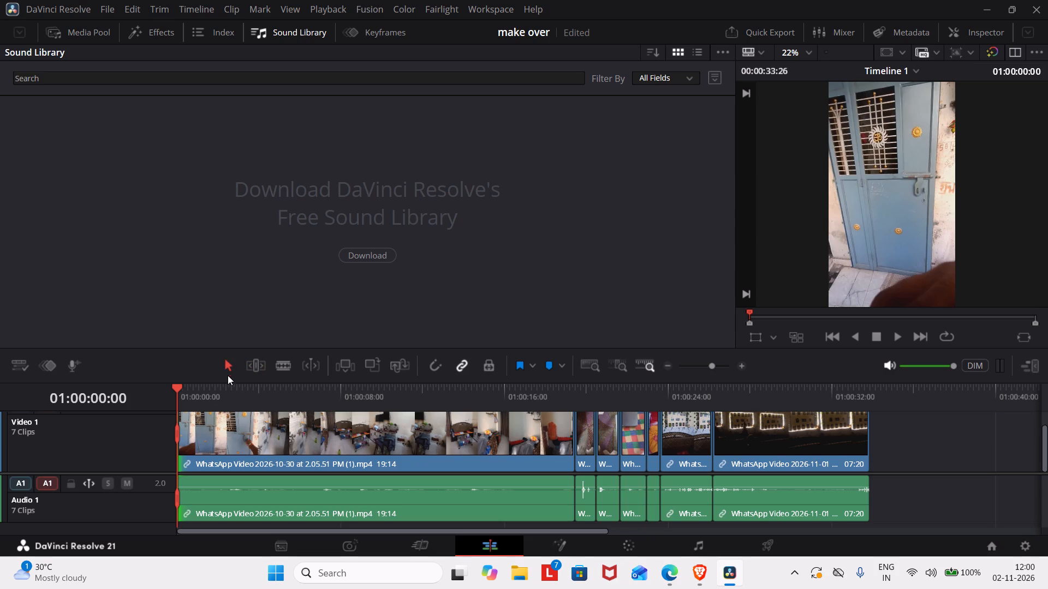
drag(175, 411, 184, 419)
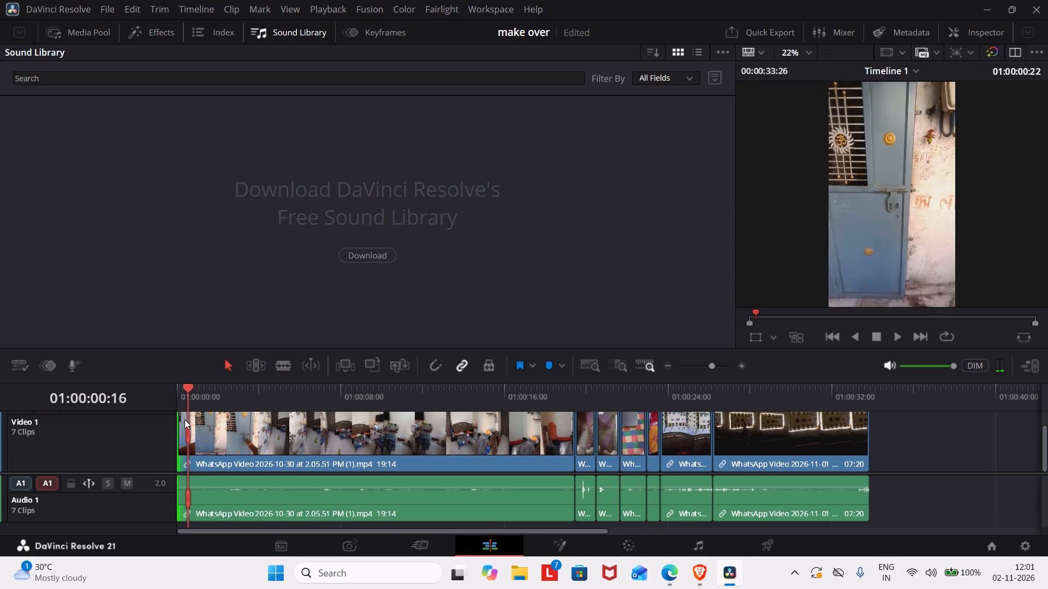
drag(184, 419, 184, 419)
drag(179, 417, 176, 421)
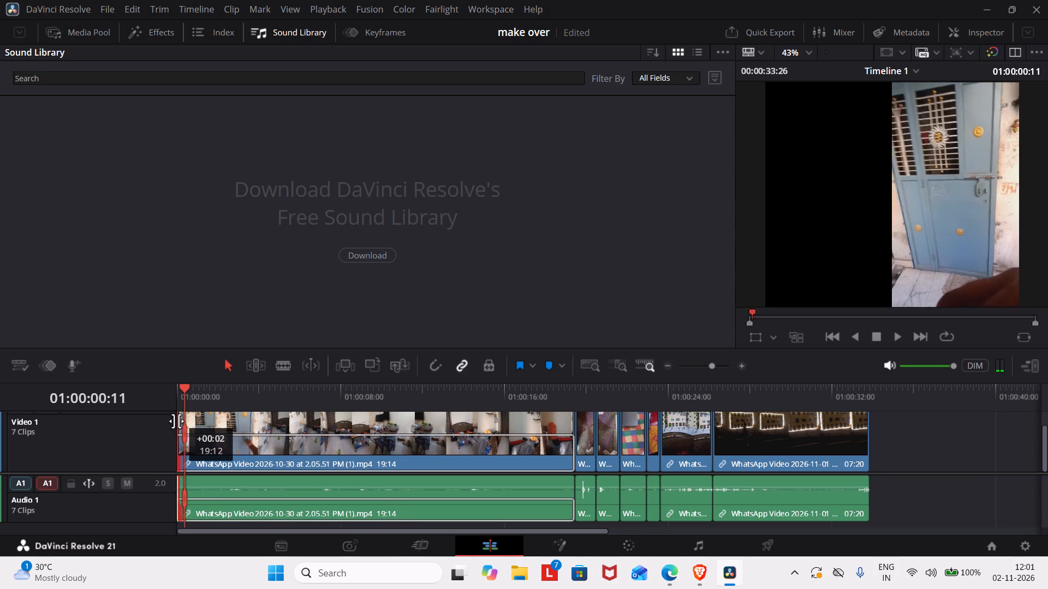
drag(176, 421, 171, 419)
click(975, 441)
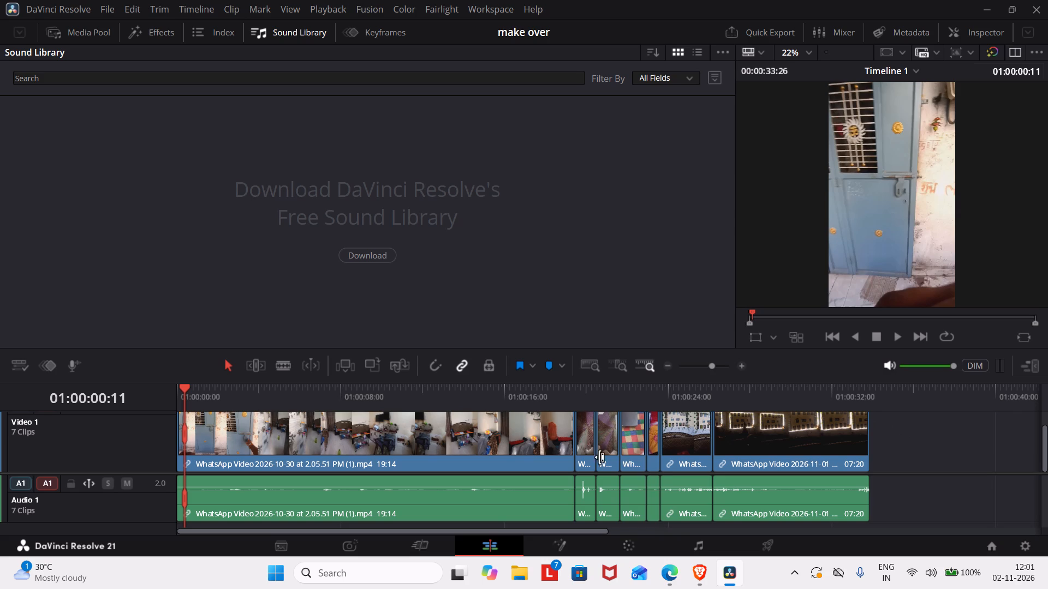
Play Timeline 1 through the opening blue door clip into the first cloth clips, and turn snapping on.
key(space)
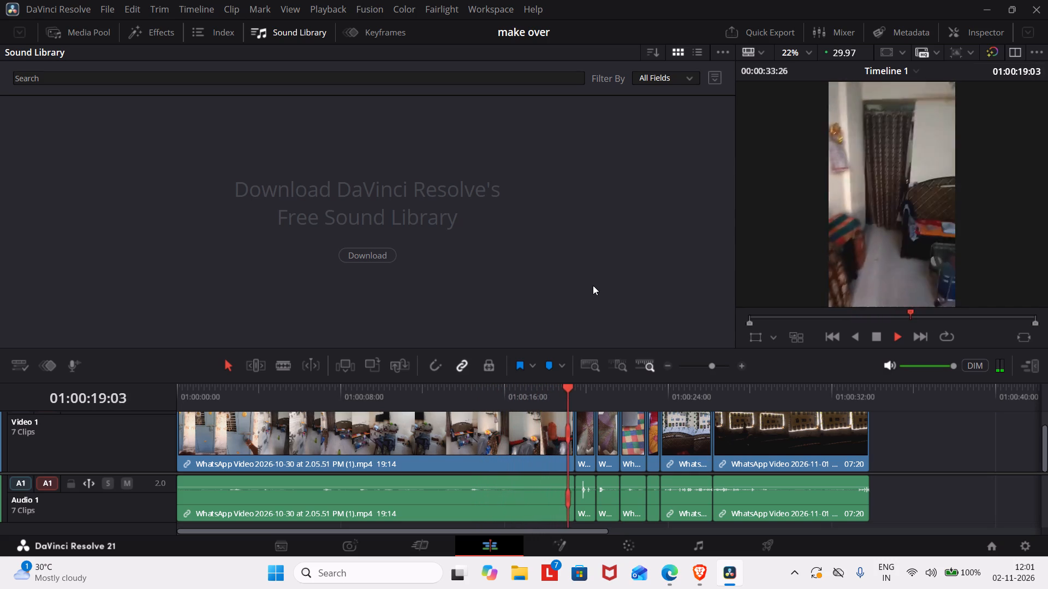
key(n)
key(space)
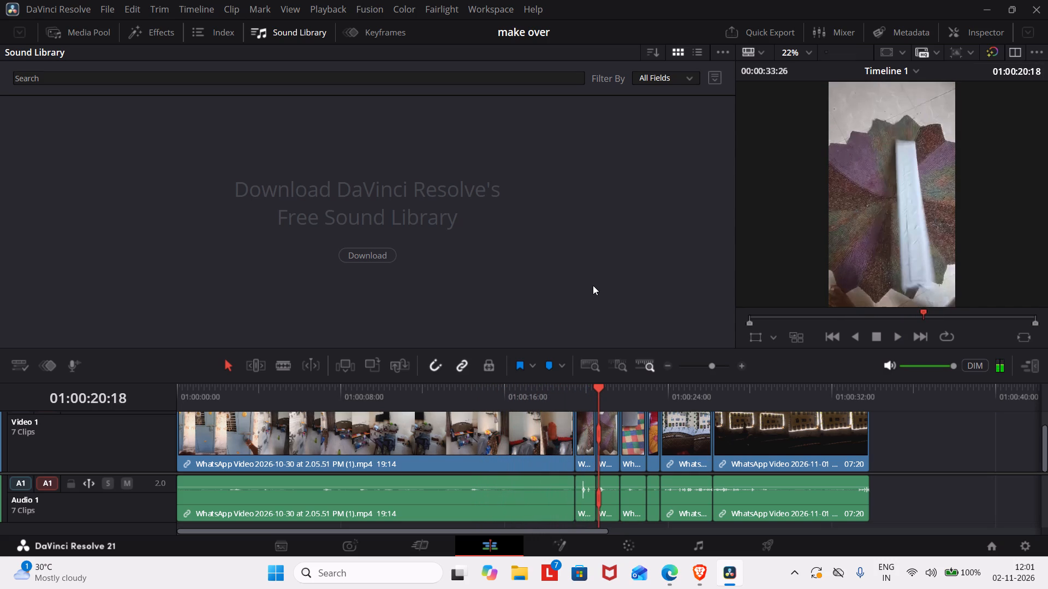
Select the opening clip and show the Resolve FX transitions in the effects library.
click(511, 432)
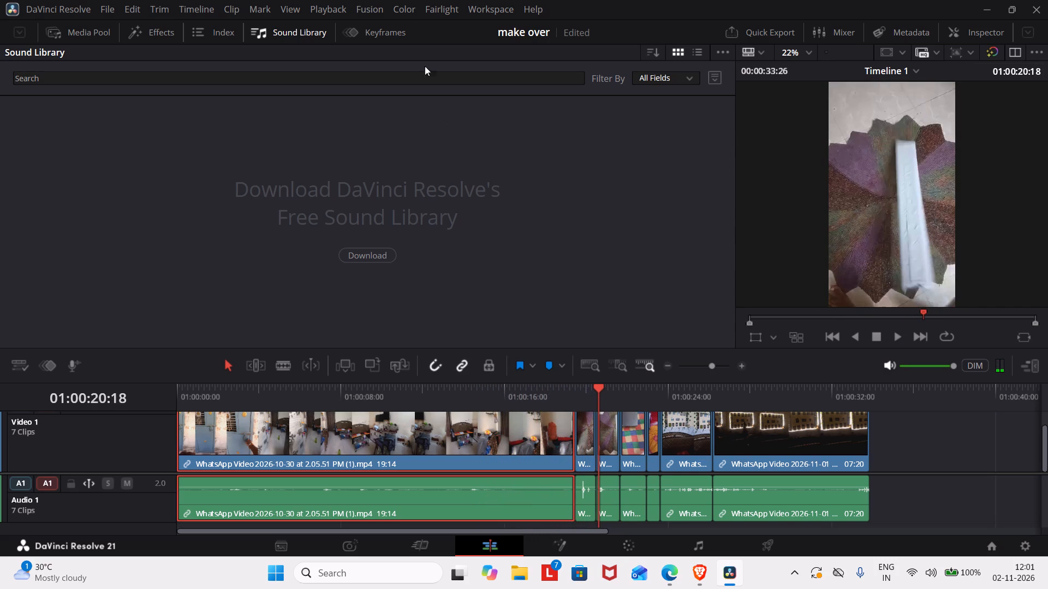
click(150, 33)
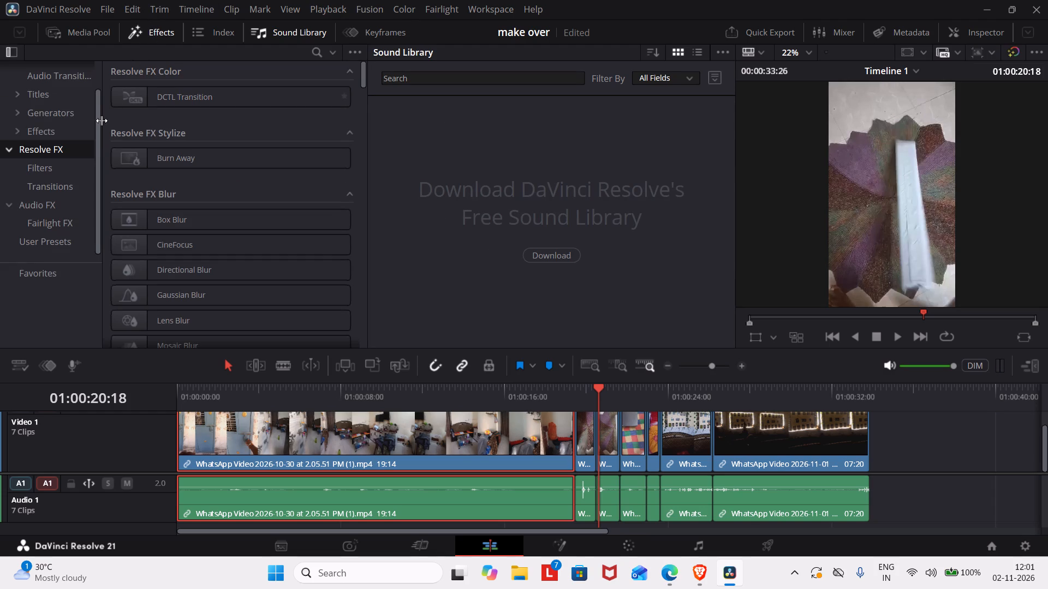
click(43, 179)
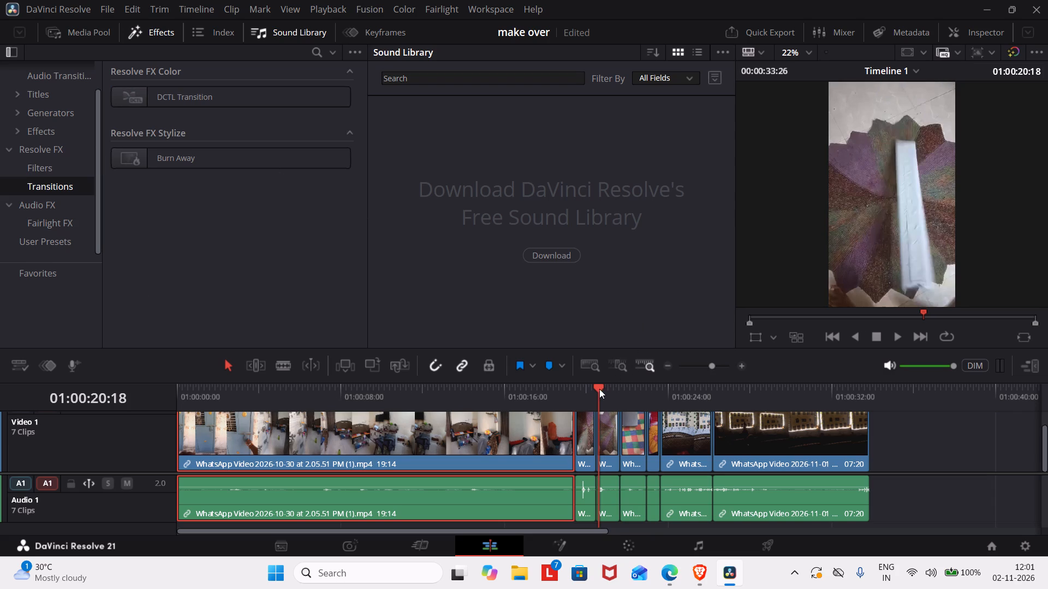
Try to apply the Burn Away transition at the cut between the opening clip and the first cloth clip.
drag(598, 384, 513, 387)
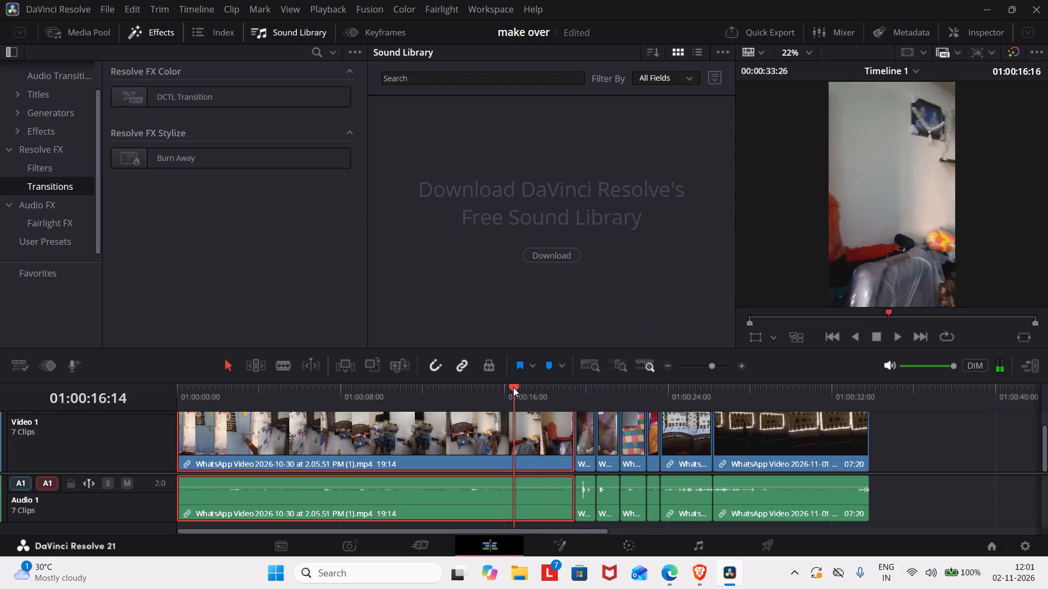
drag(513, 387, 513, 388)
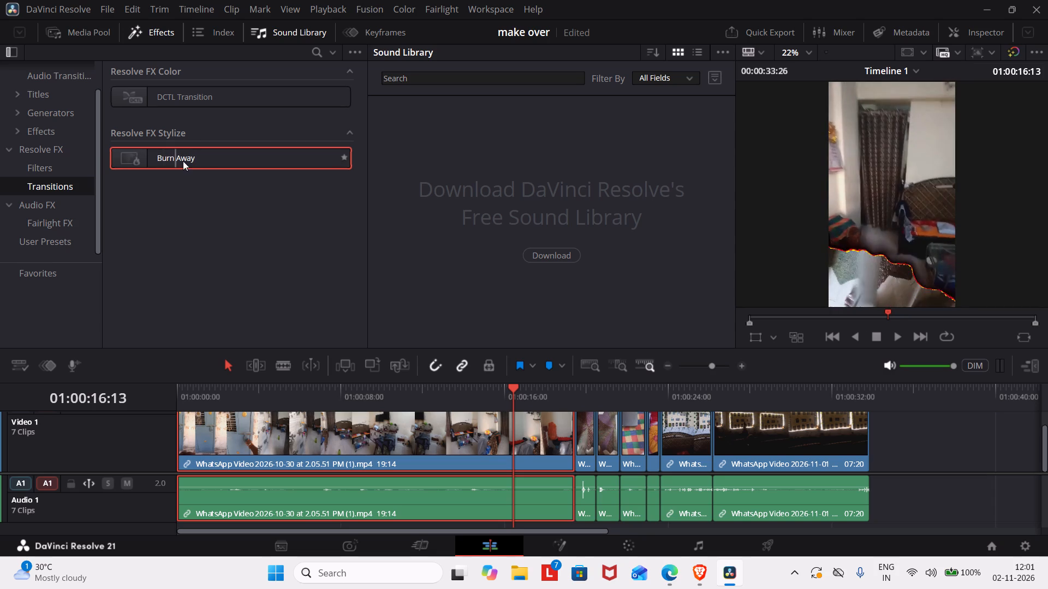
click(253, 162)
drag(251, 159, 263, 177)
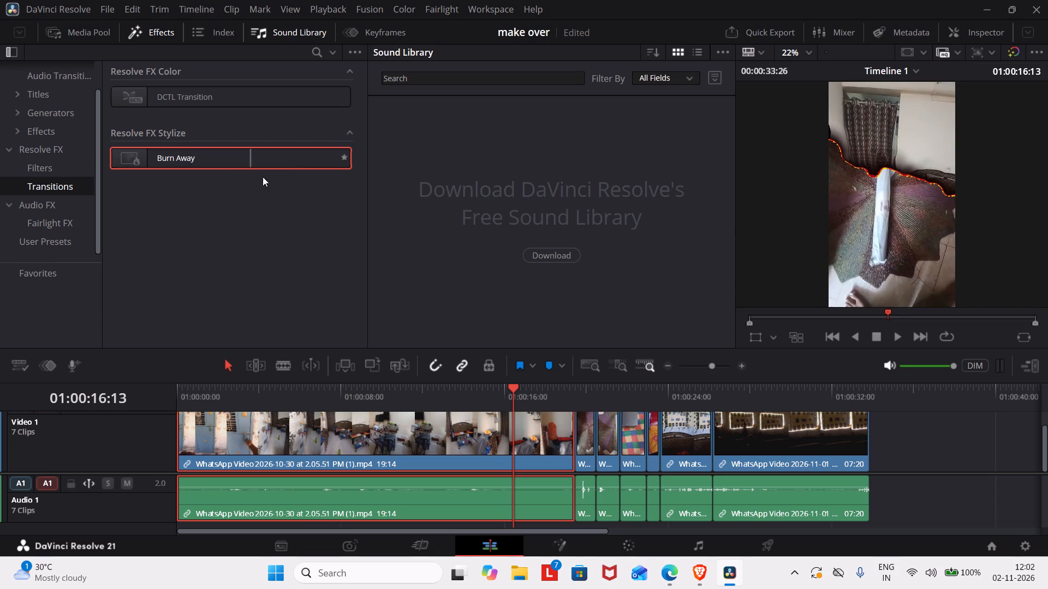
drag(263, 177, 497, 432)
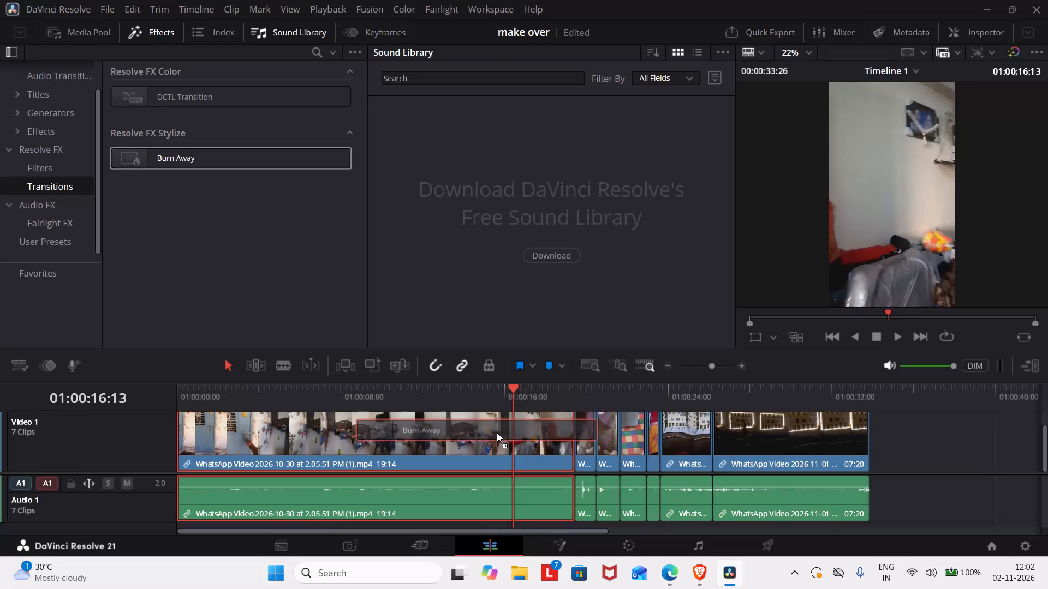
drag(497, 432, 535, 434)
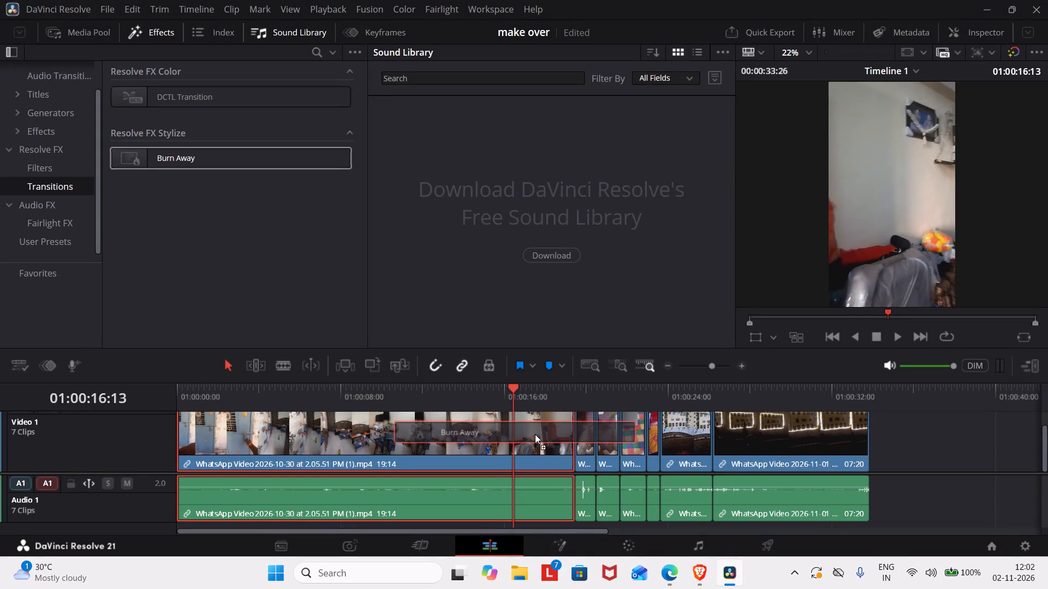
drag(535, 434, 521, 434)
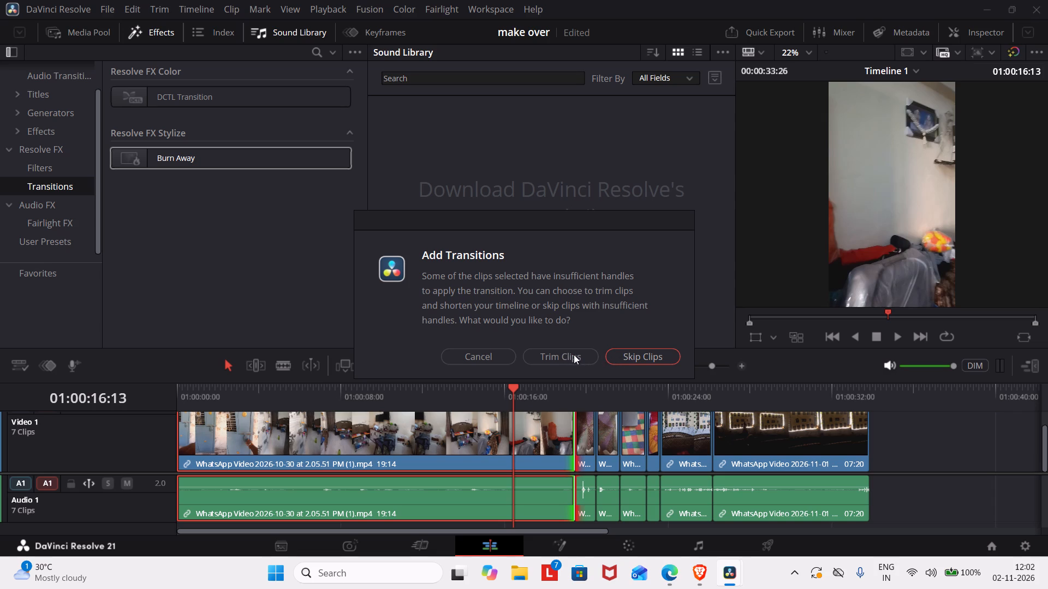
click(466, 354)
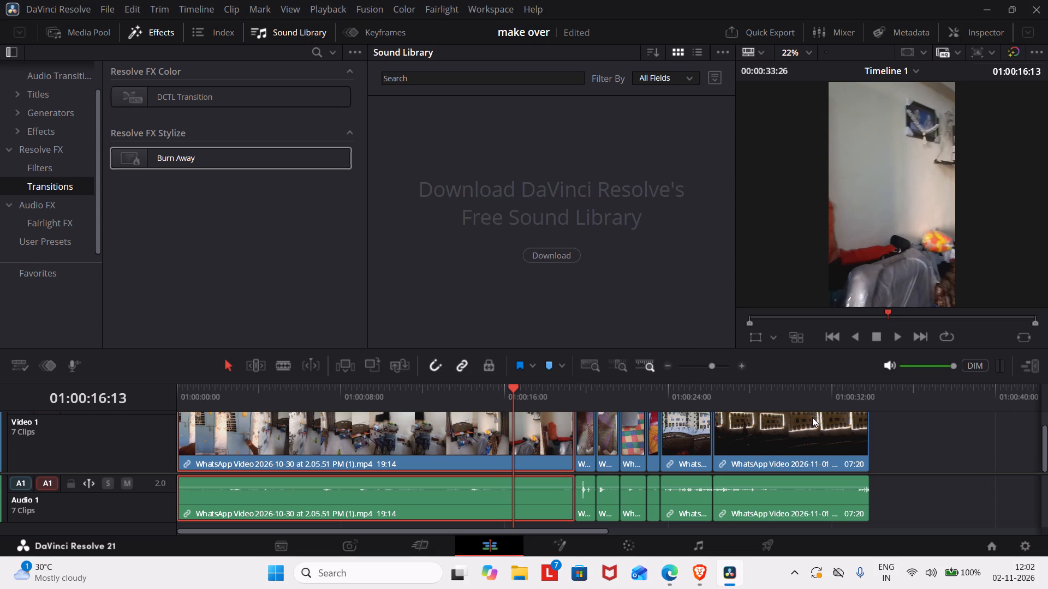
Replay from 01:00:16:13 through the cloth clips into the daytime photo wall clip to check the cuts.
scroll(800, 424, right, 1)
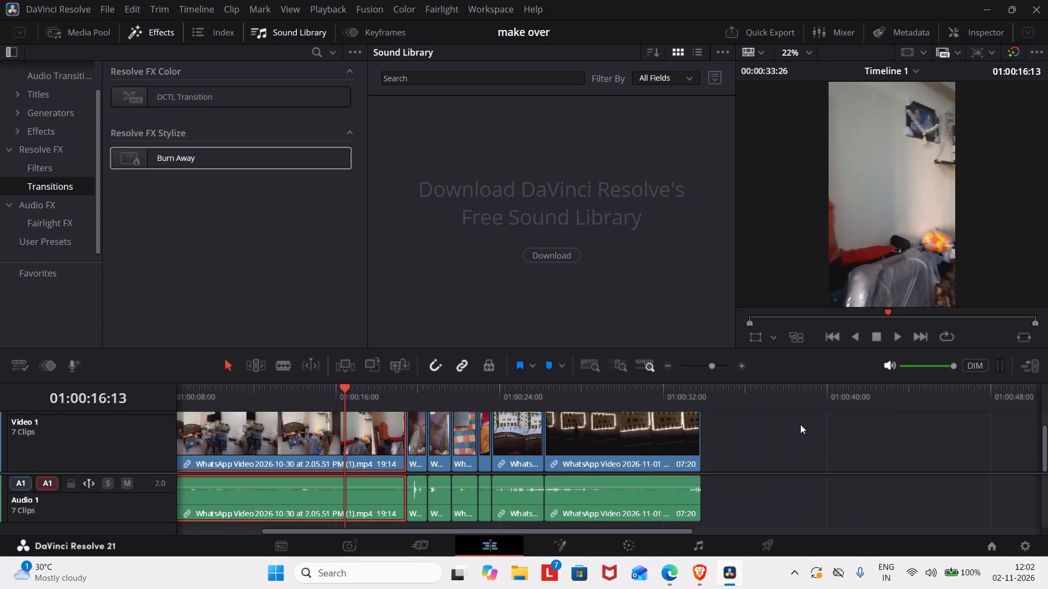
scroll(800, 424, right, 1)
key(space)
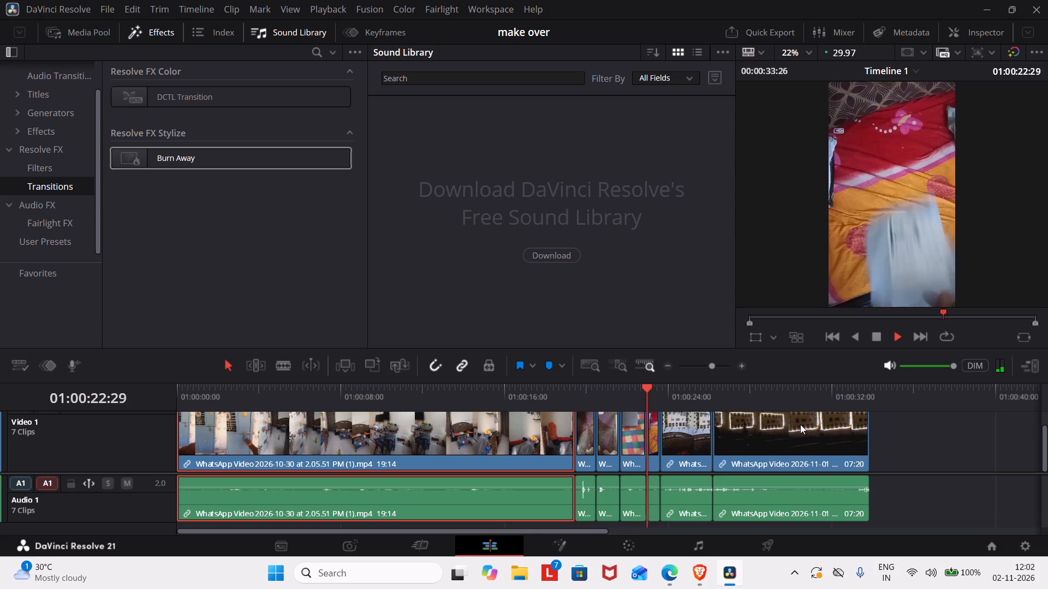
key(space)
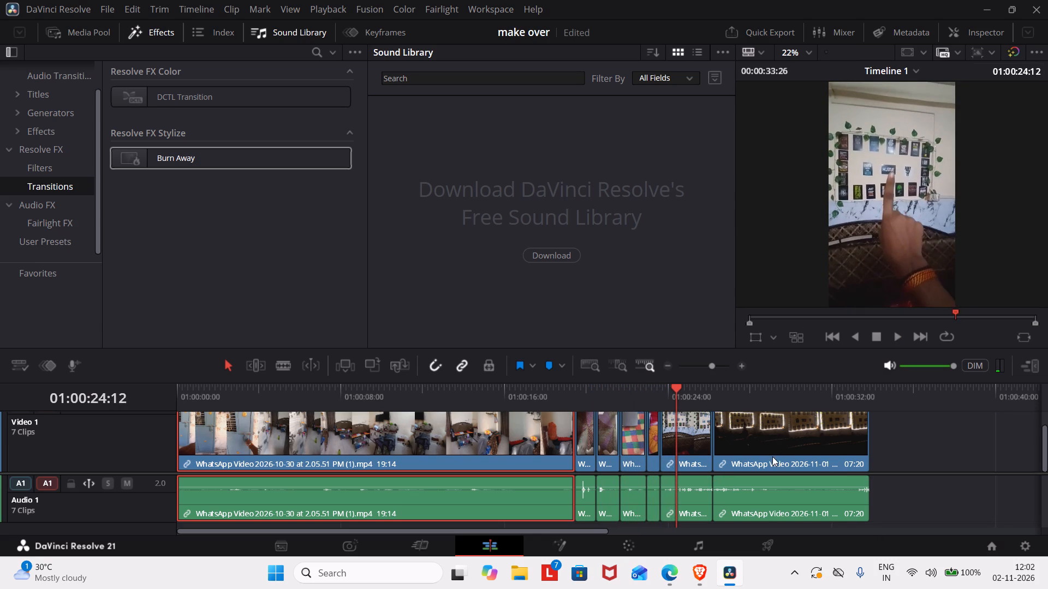
Shift the six clips after the opening clip later by about 00:18, leaving a gap behind the opening clip.
drag(766, 460, 778, 462)
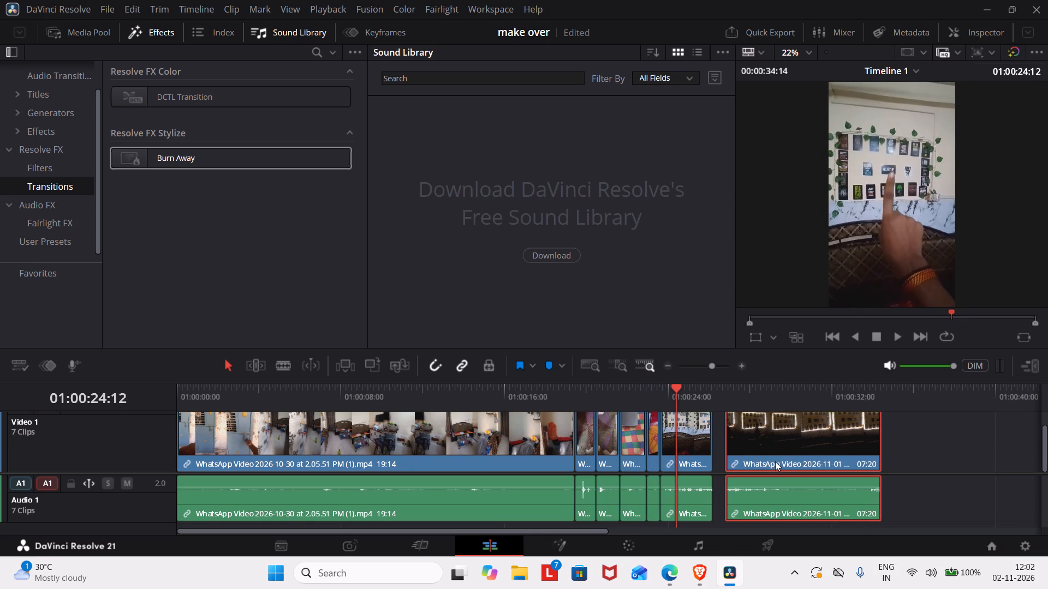
drag(689, 464, 697, 464)
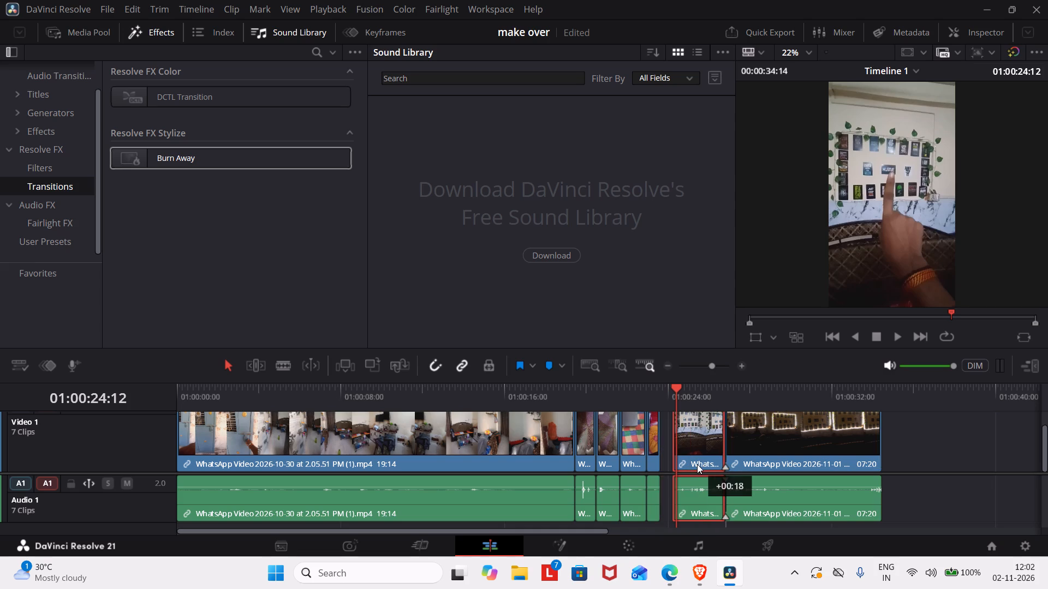
drag(697, 464, 689, 464)
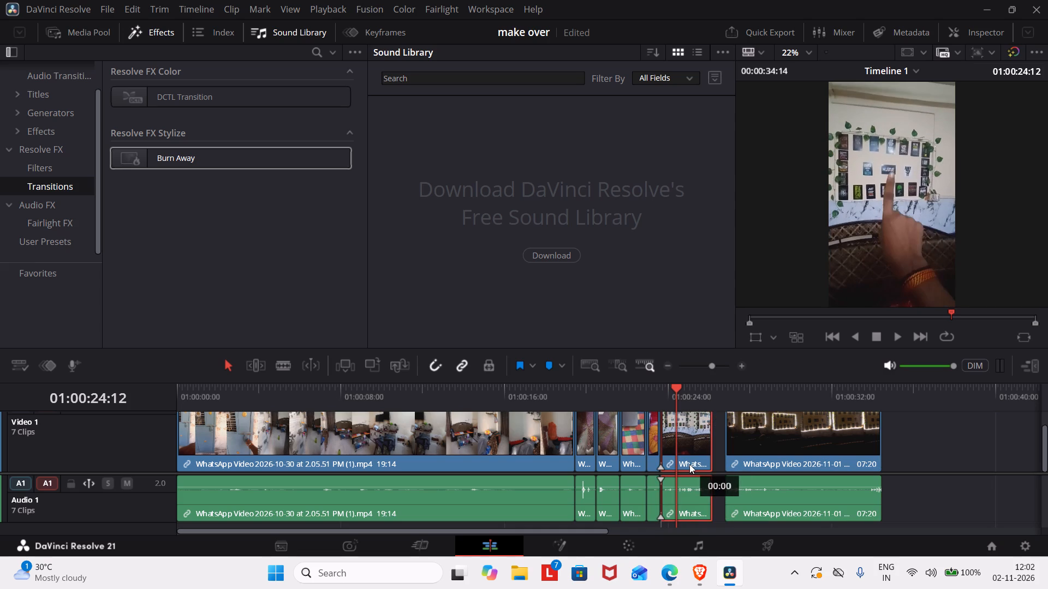
drag(689, 464, 695, 466)
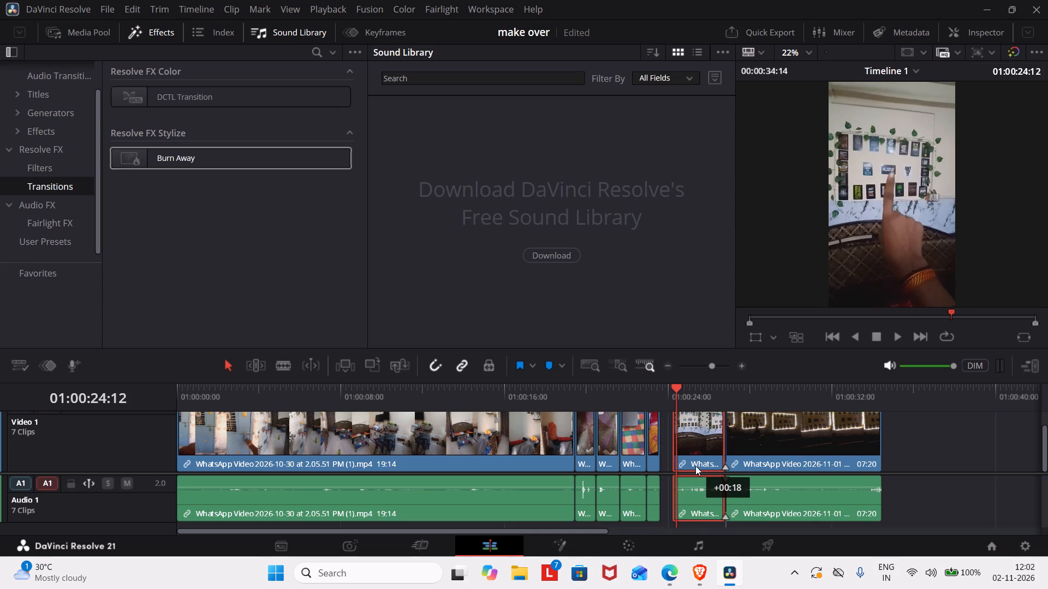
drag(695, 466, 695, 466)
drag(687, 464, 701, 465)
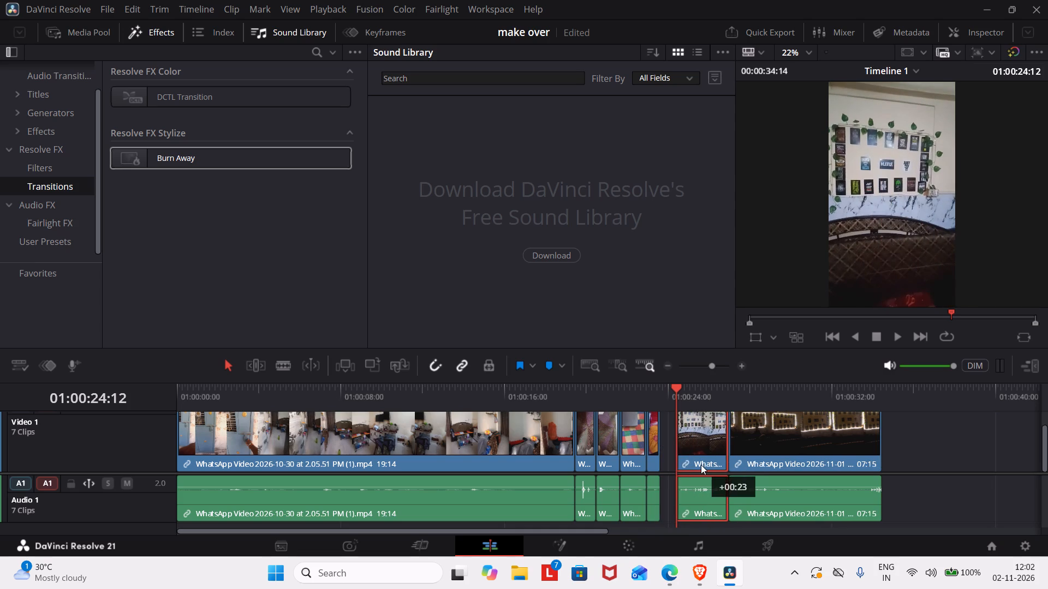
drag(701, 465, 700, 465)
drag(654, 464, 662, 464)
drag(633, 464, 644, 464)
drag(606, 464, 613, 464)
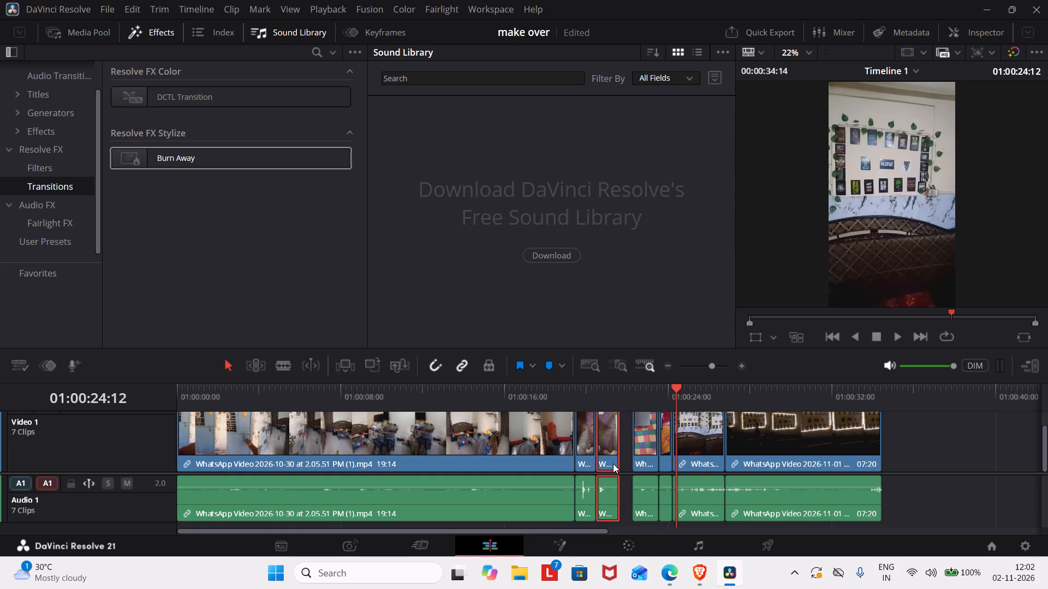
drag(613, 464, 622, 464)
drag(590, 464, 595, 464)
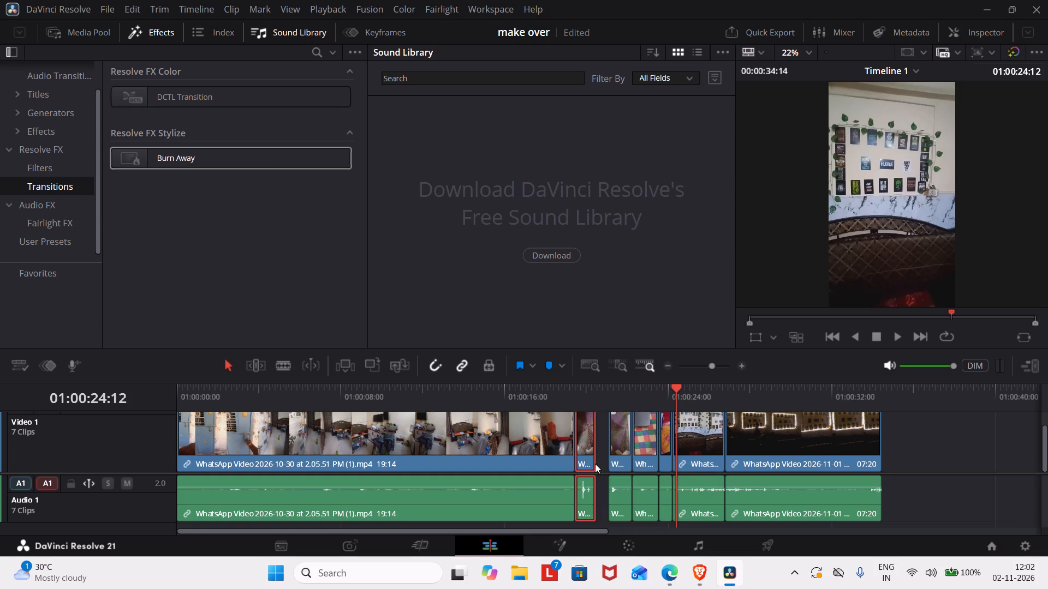
drag(595, 464, 607, 464)
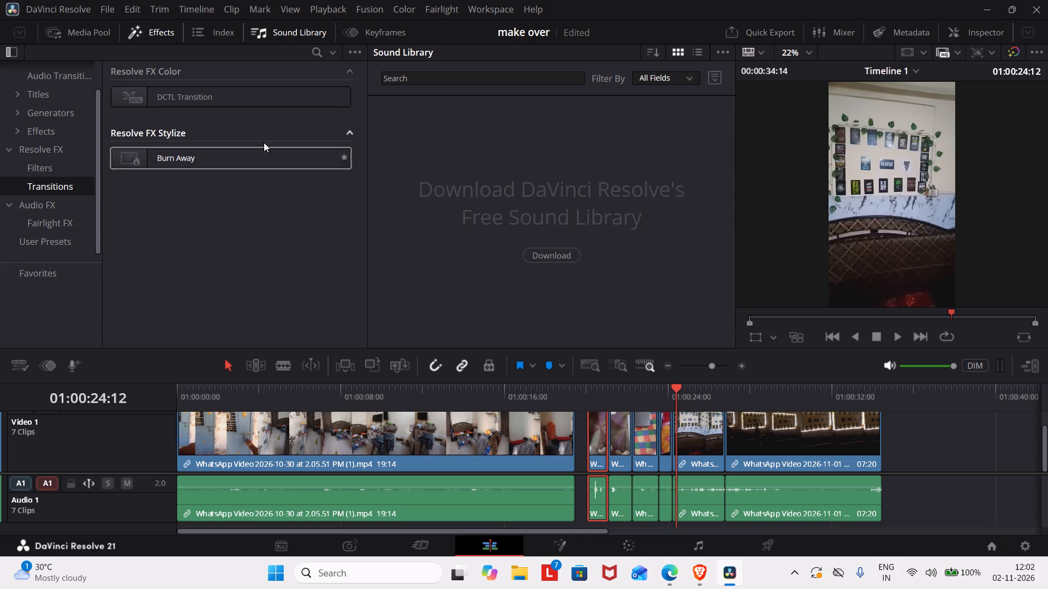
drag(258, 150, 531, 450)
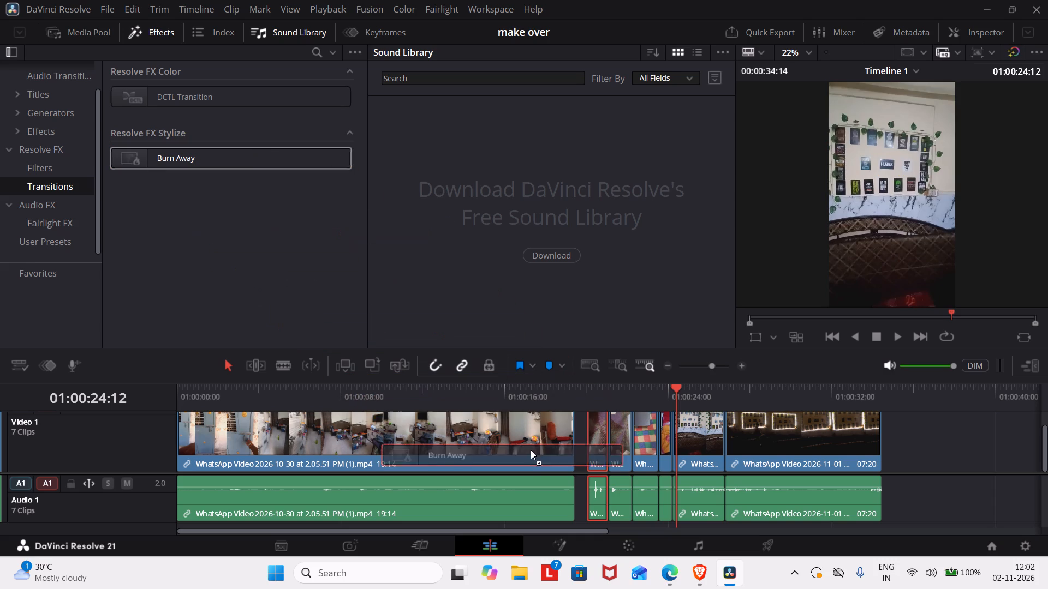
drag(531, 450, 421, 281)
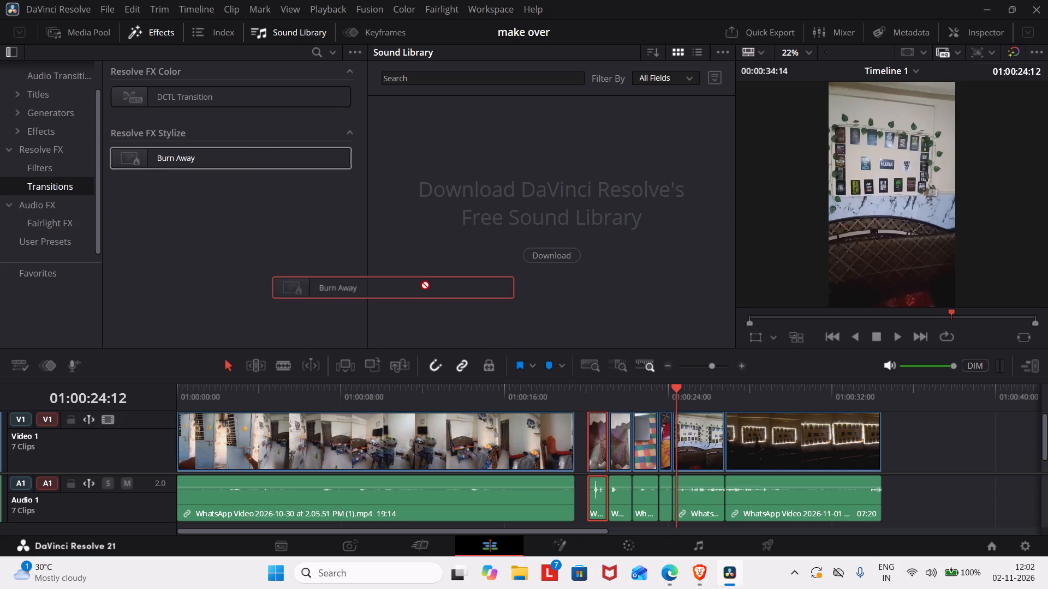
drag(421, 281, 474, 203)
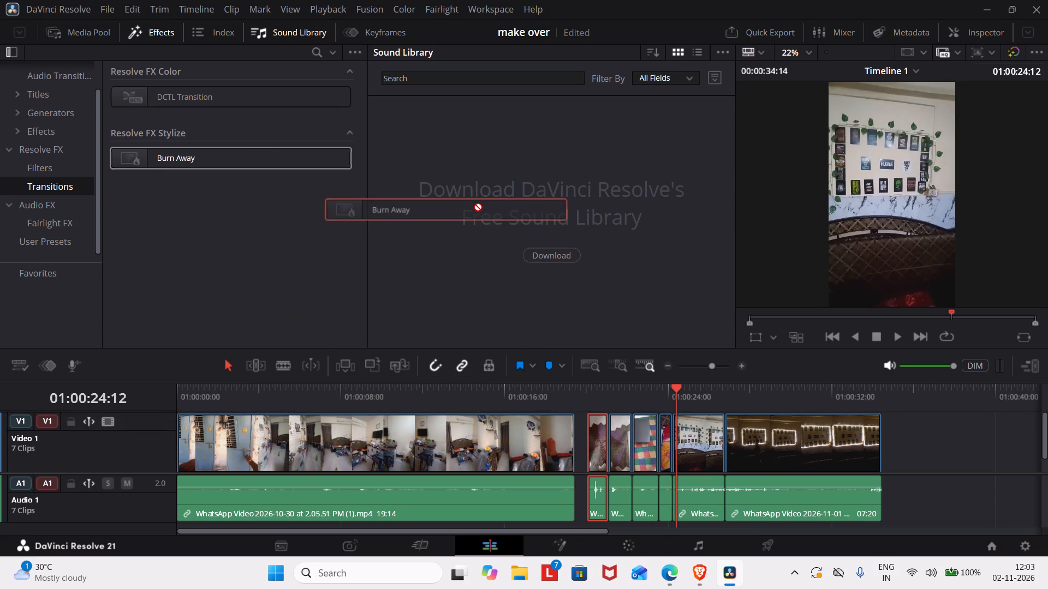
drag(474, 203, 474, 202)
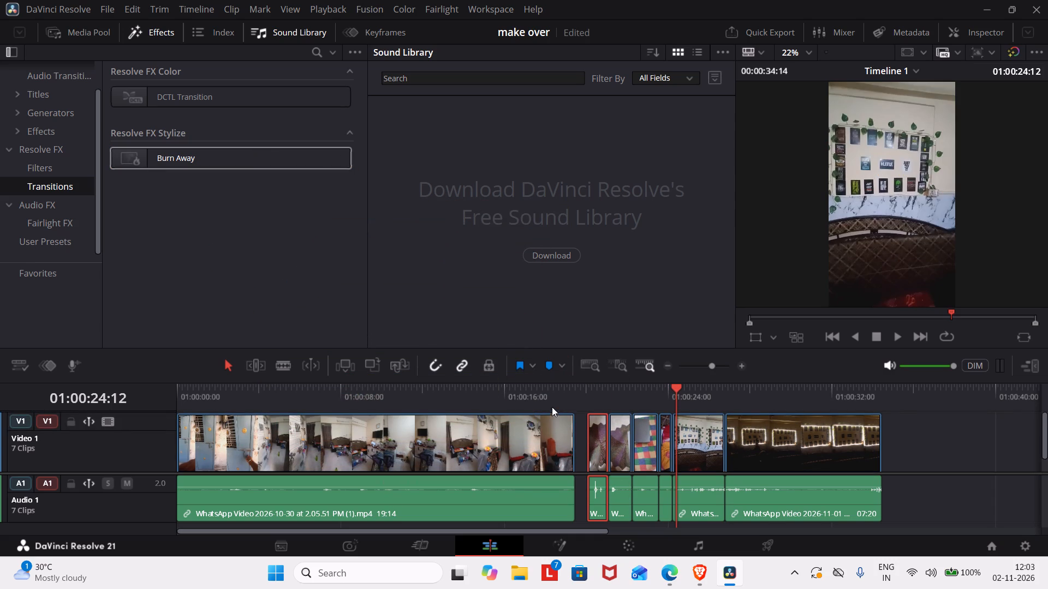
Apply the Burn Away transition to the end of the opening clip.
click(532, 435)
drag(281, 156, 433, 311)
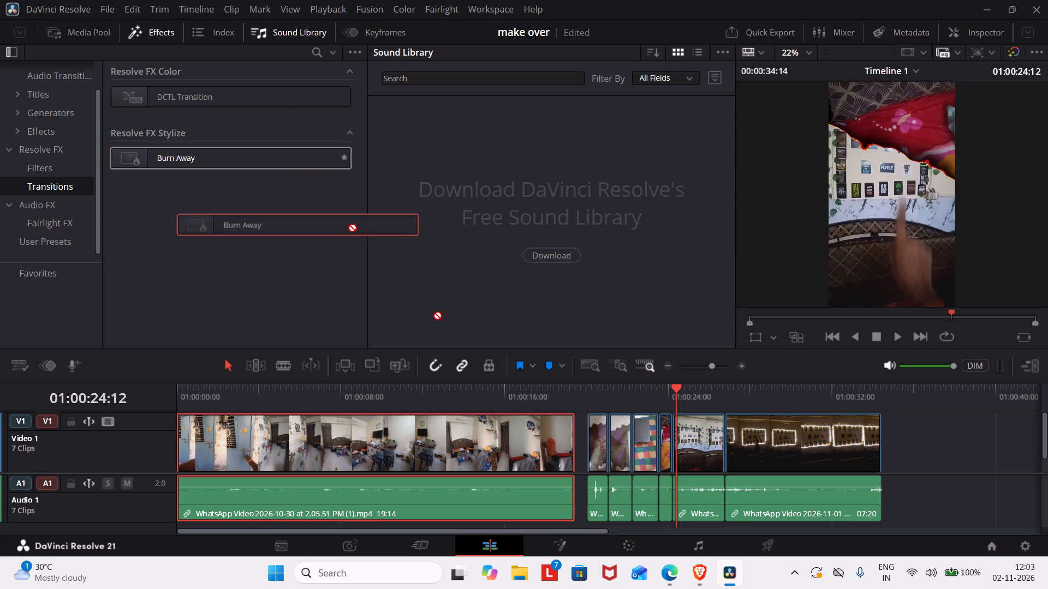
drag(433, 311, 523, 435)
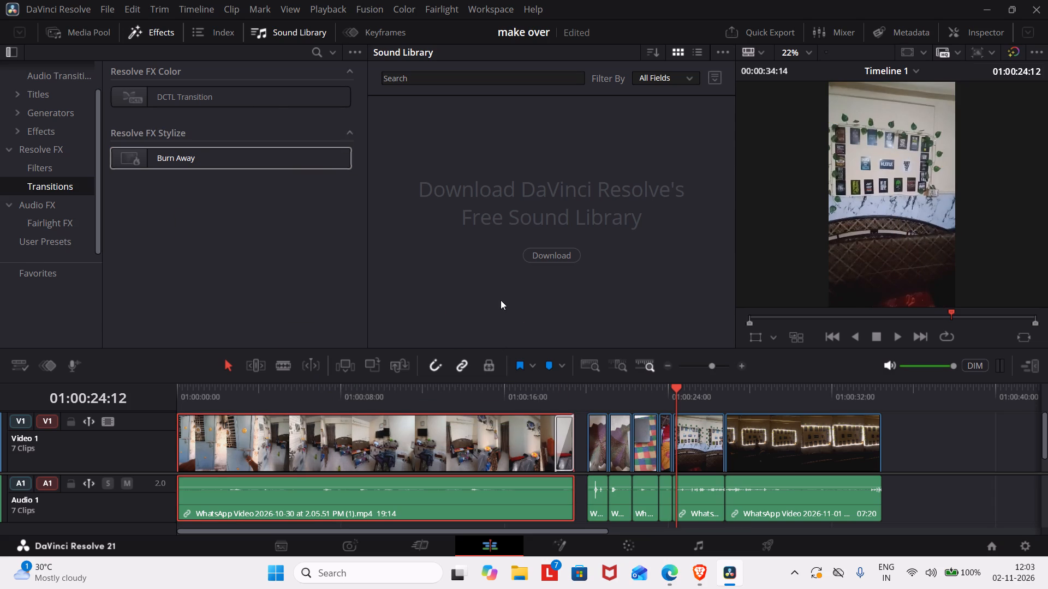
Move the first cloth clip back against the end of the opening clip.
drag(600, 445, 592, 445)
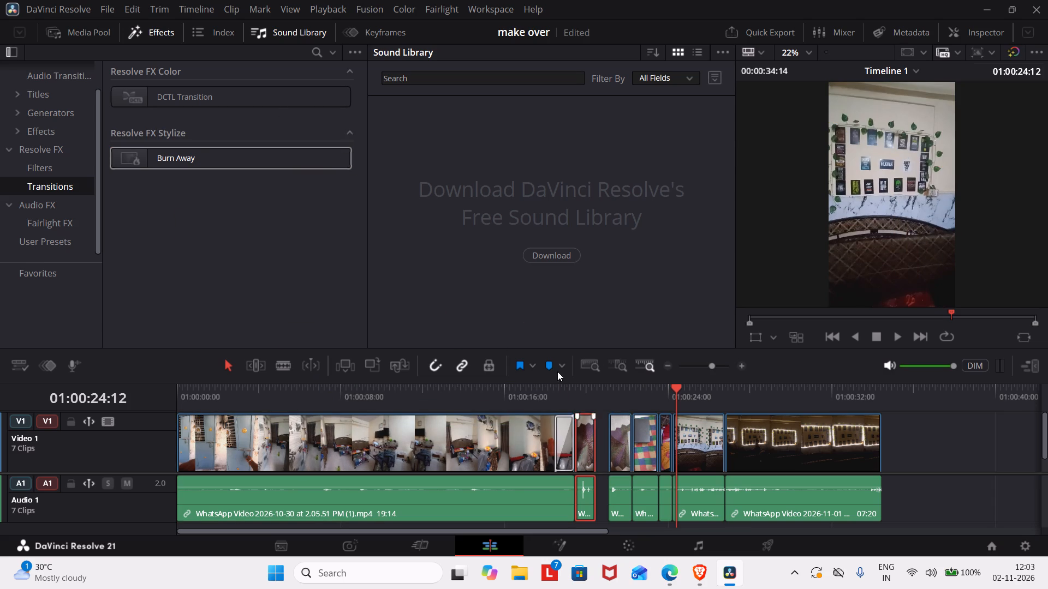
Replay from late in the opening clip across the Burn Away transition and the first two cloth clips.
drag(676, 388, 583, 399)
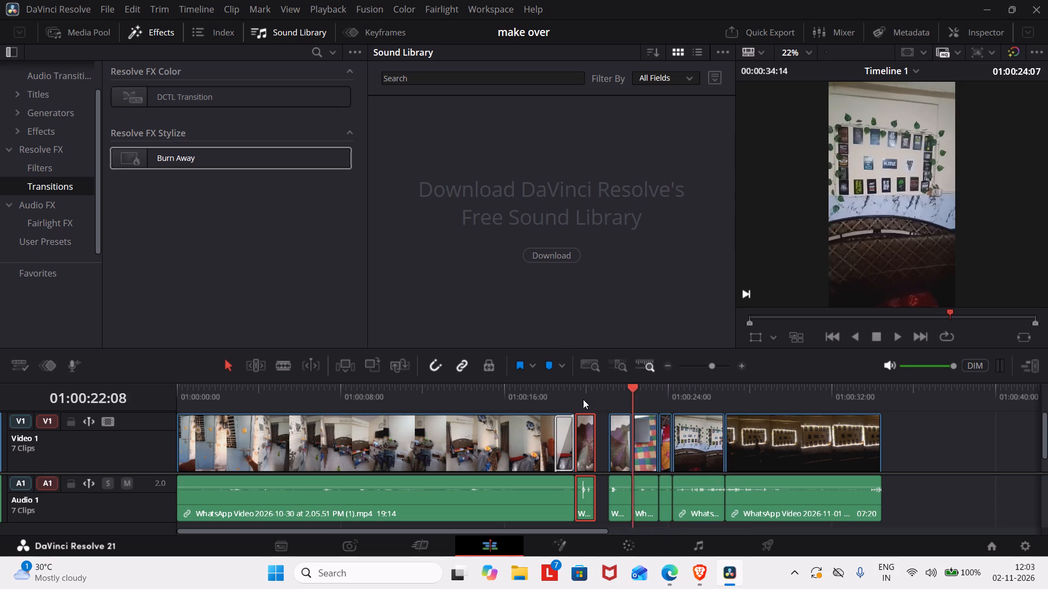
drag(583, 399, 481, 426)
key(space)
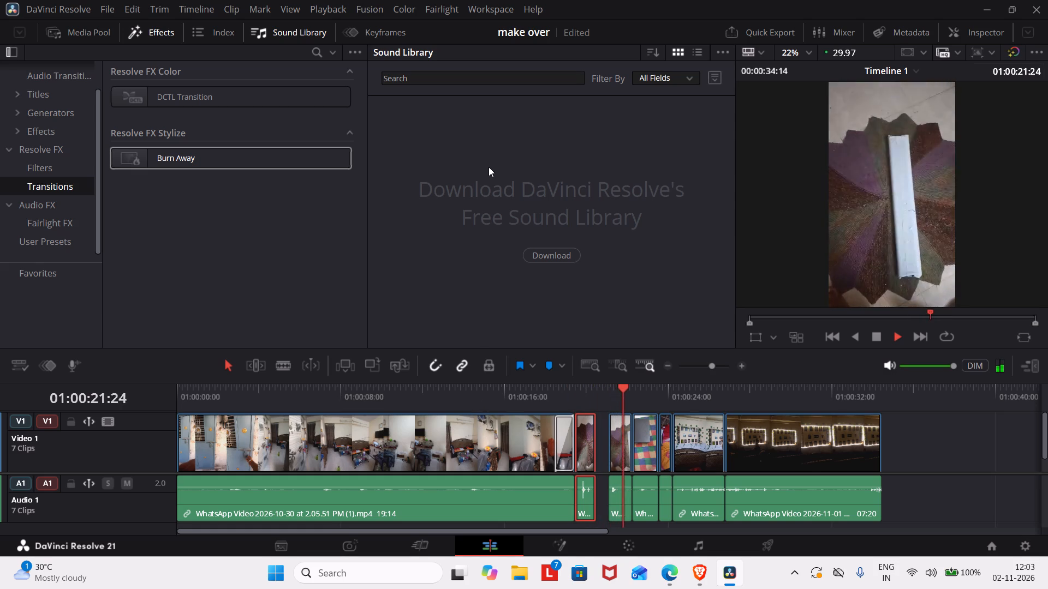
key(space)
Move the last five clips, from the second cloth clip to the lit-wall night clip, back end to end so no gaps remain.
drag(621, 437, 611, 437)
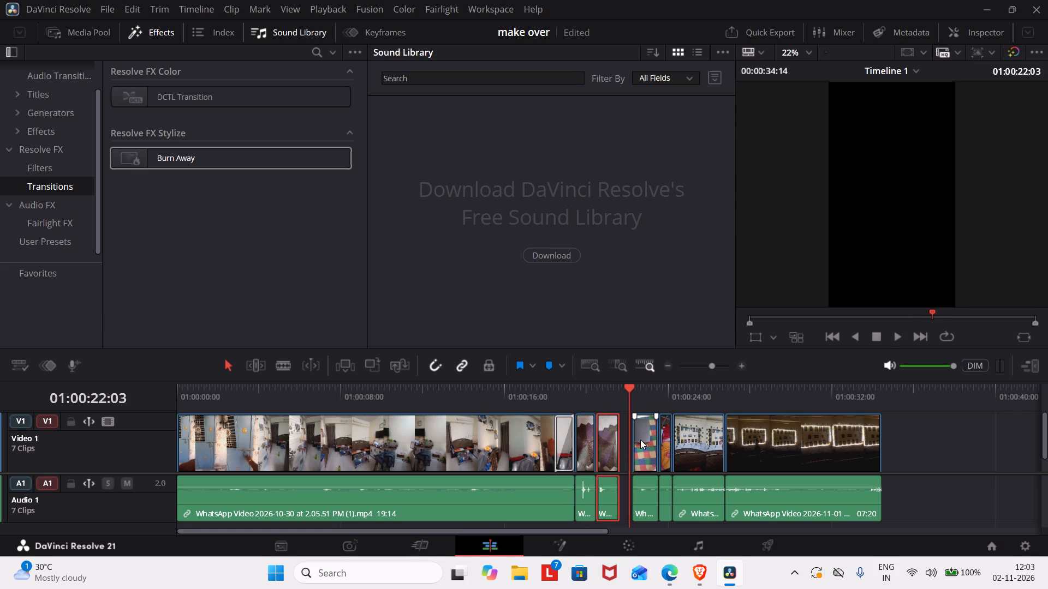
drag(640, 440, 629, 442)
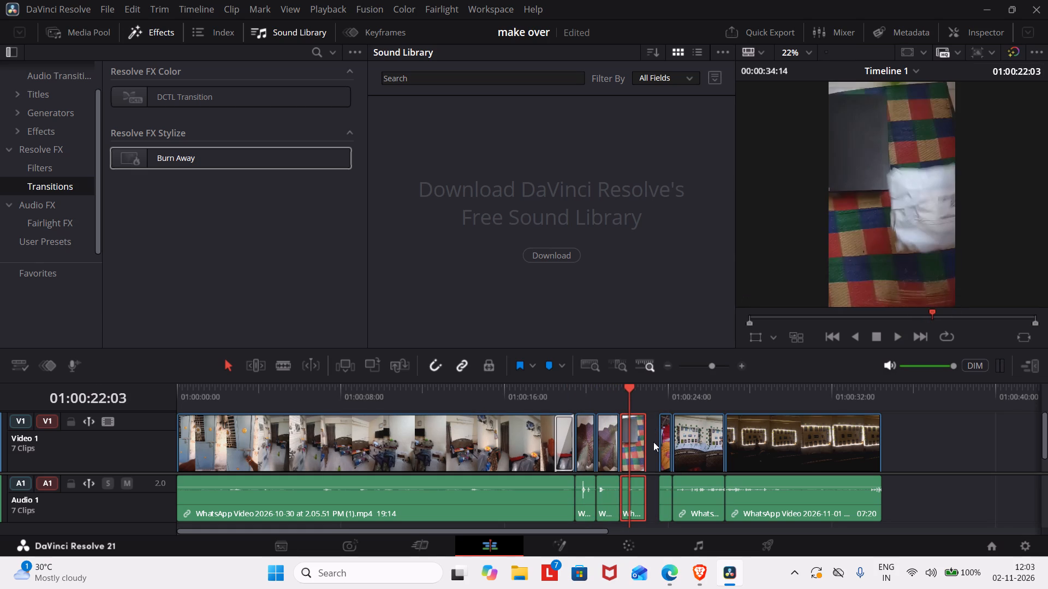
drag(667, 442, 658, 443)
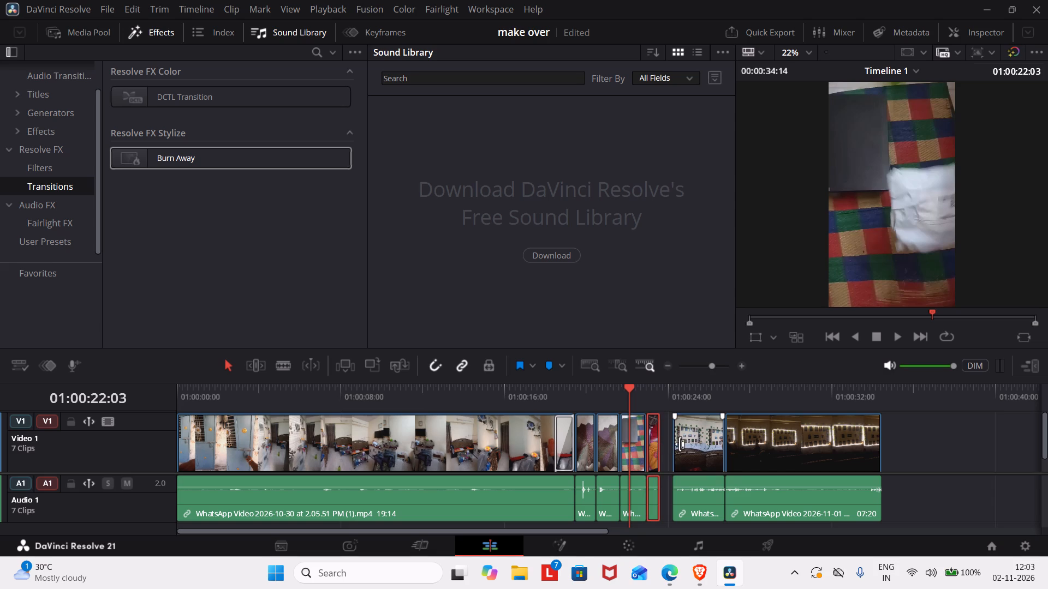
drag(689, 444, 679, 444)
drag(754, 442, 738, 443)
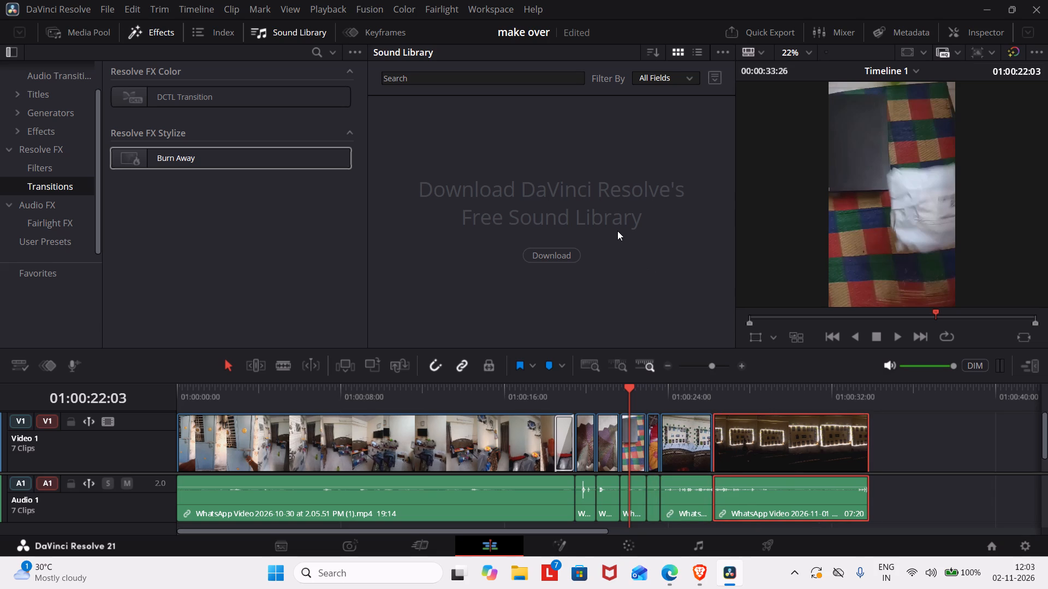
Browse the Filters, User Presets, Fairlight FX, Generators and Resolve FX collections for an effect for the daylight photo-wall clip.
click(48, 170)
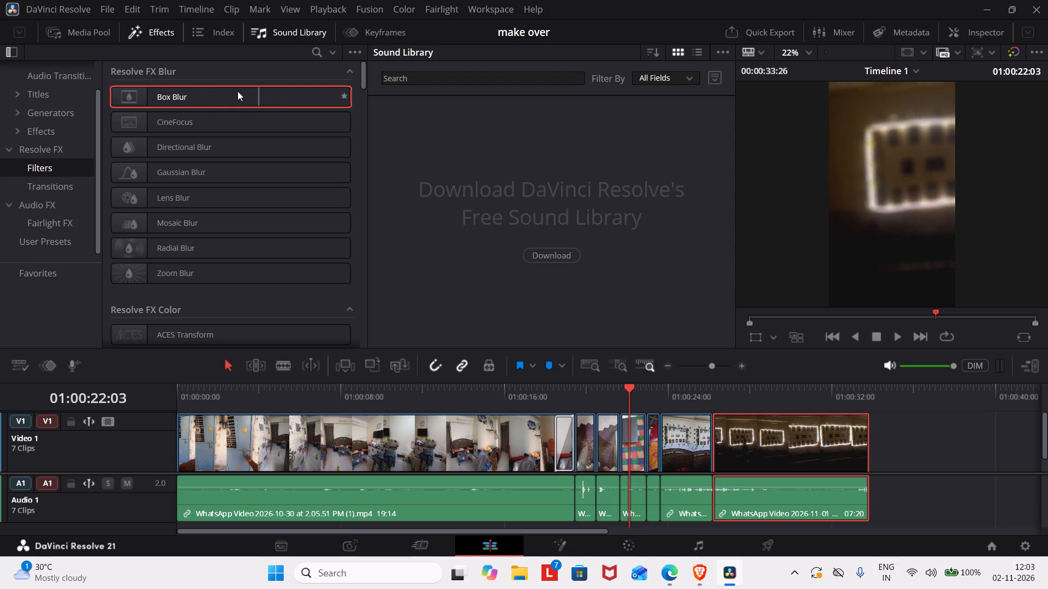
click(701, 443)
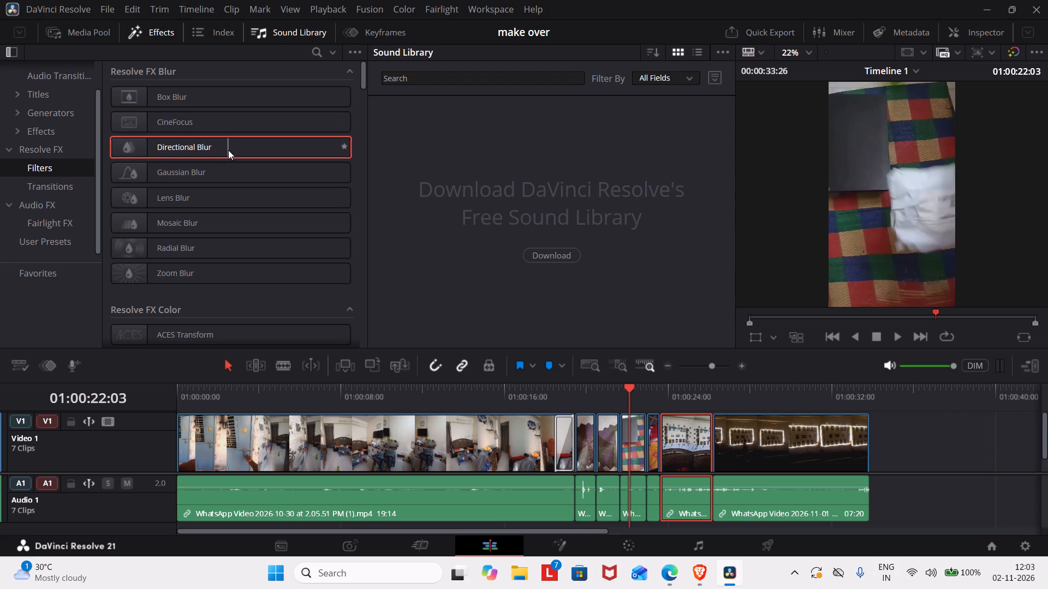
click(425, 210)
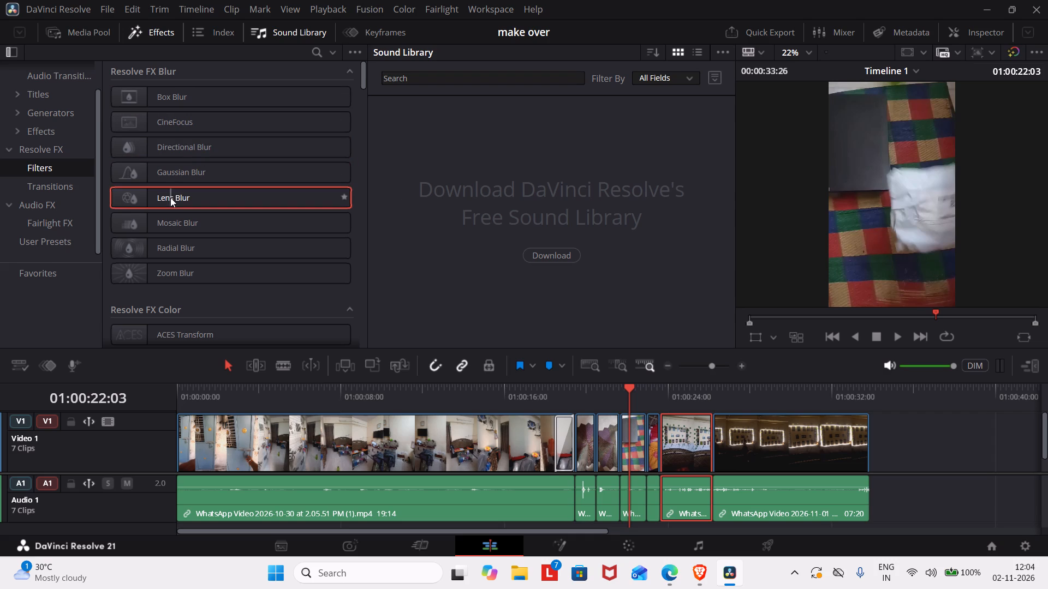
scroll(170, 261, down, 1)
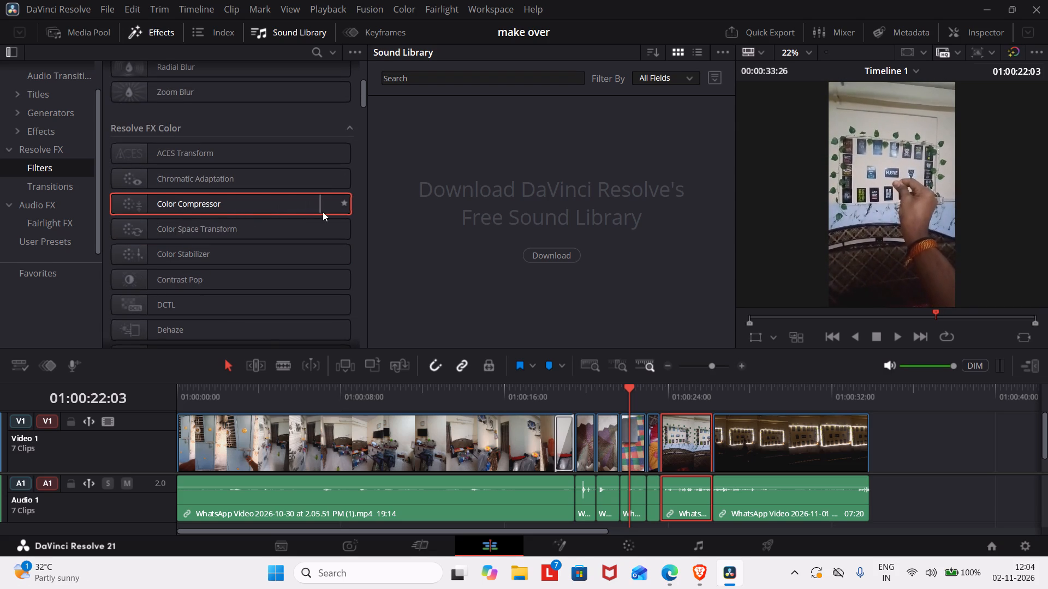
scroll(366, 217, up, 1)
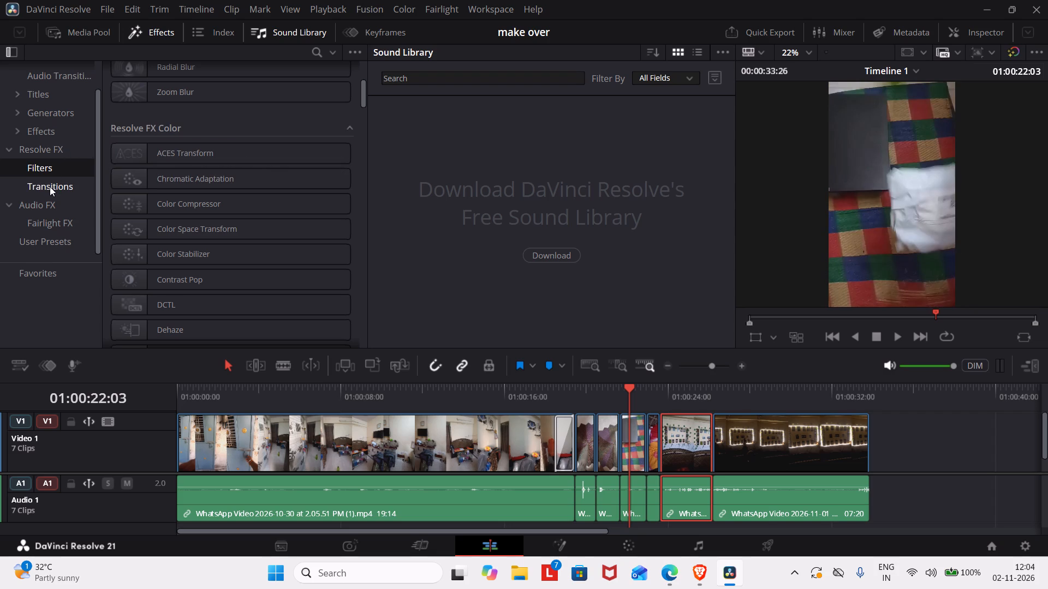
scroll(49, 189, down, 1)
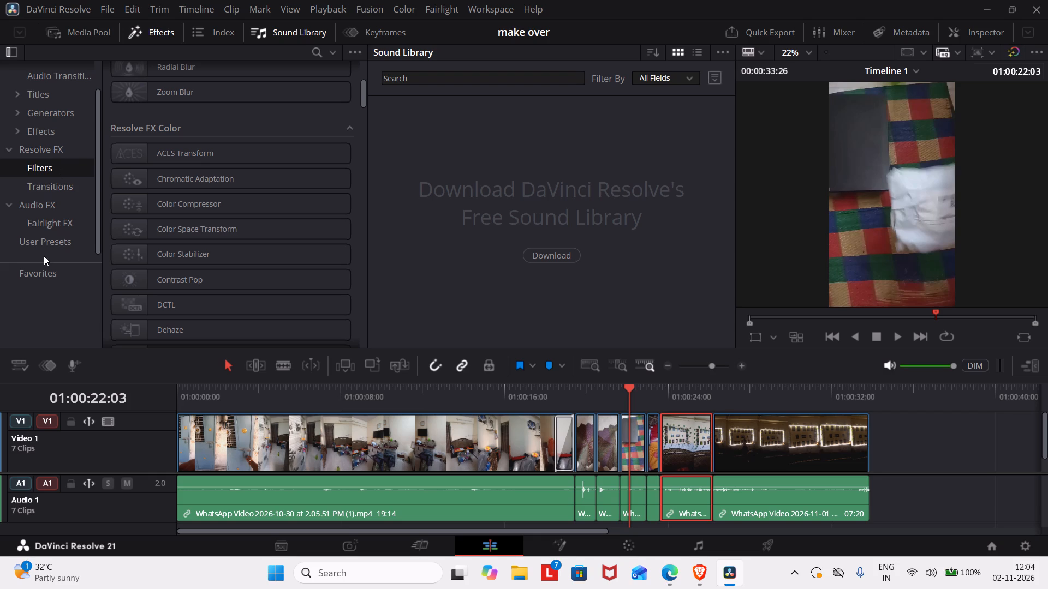
click(39, 246)
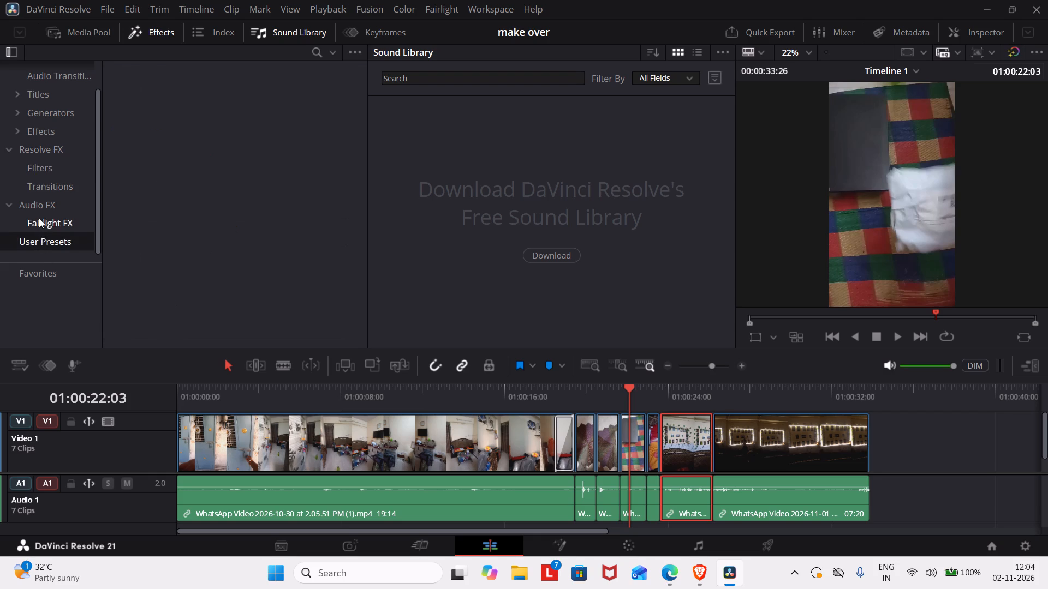
click(39, 218)
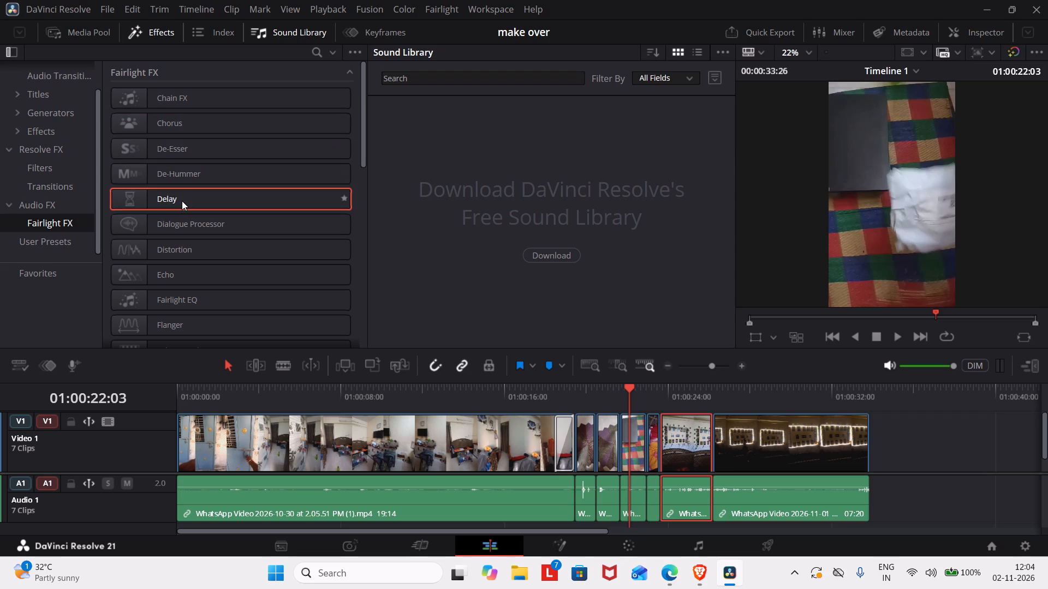
scroll(182, 201, down, 1)
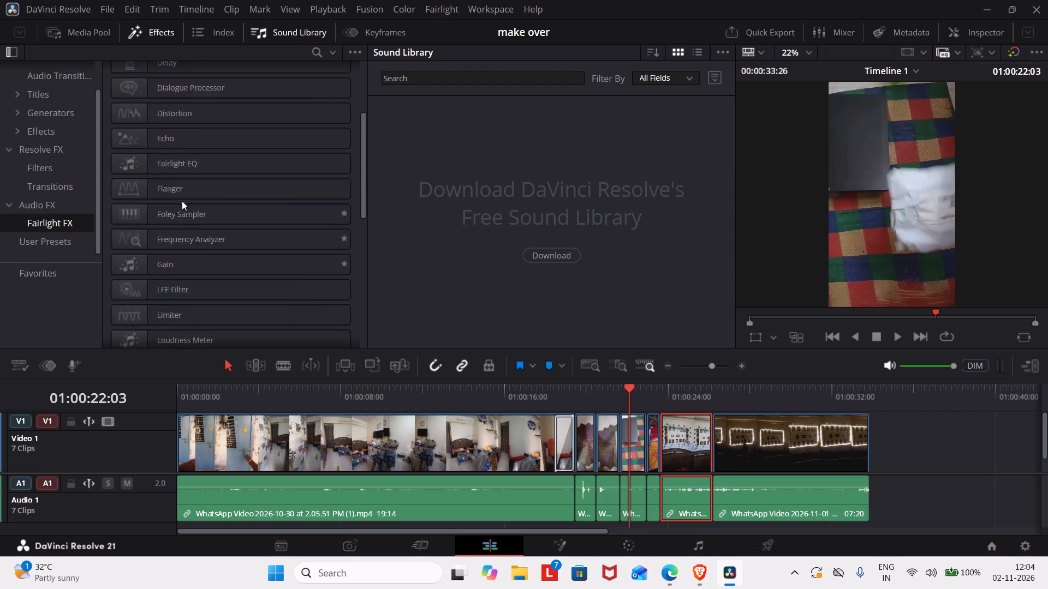
click(39, 114)
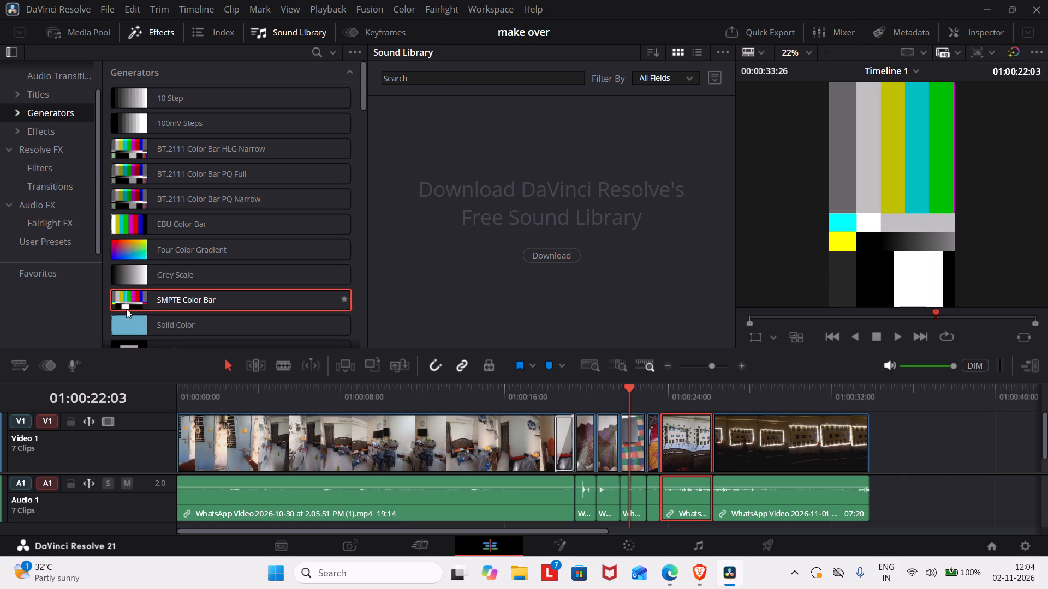
click(41, 149)
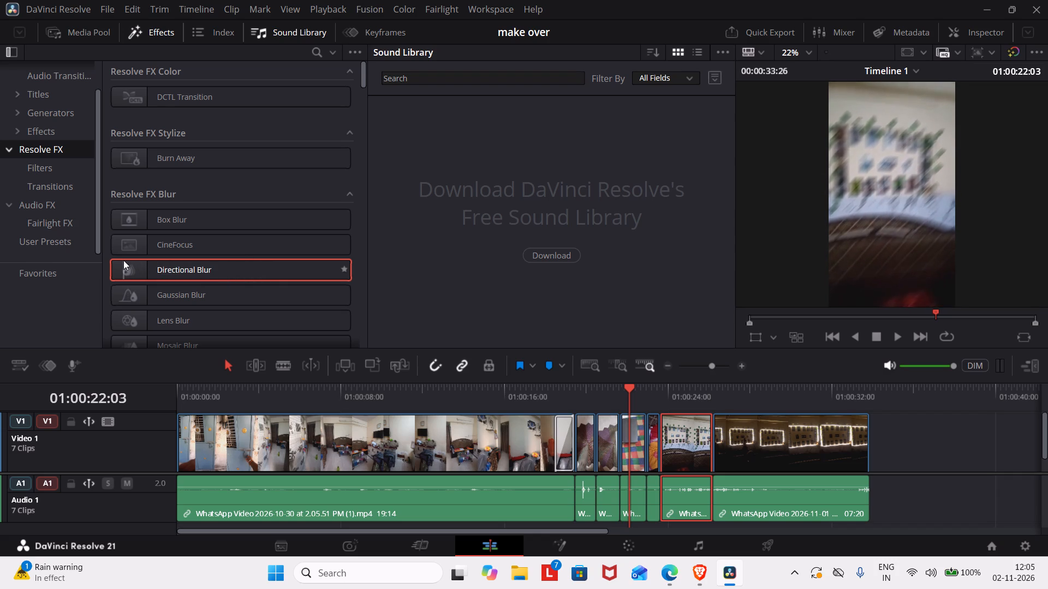
Apply the Zoom Blur effect to the daylight photo-wall clip just before the final night clip.
scroll(127, 258, down, 1)
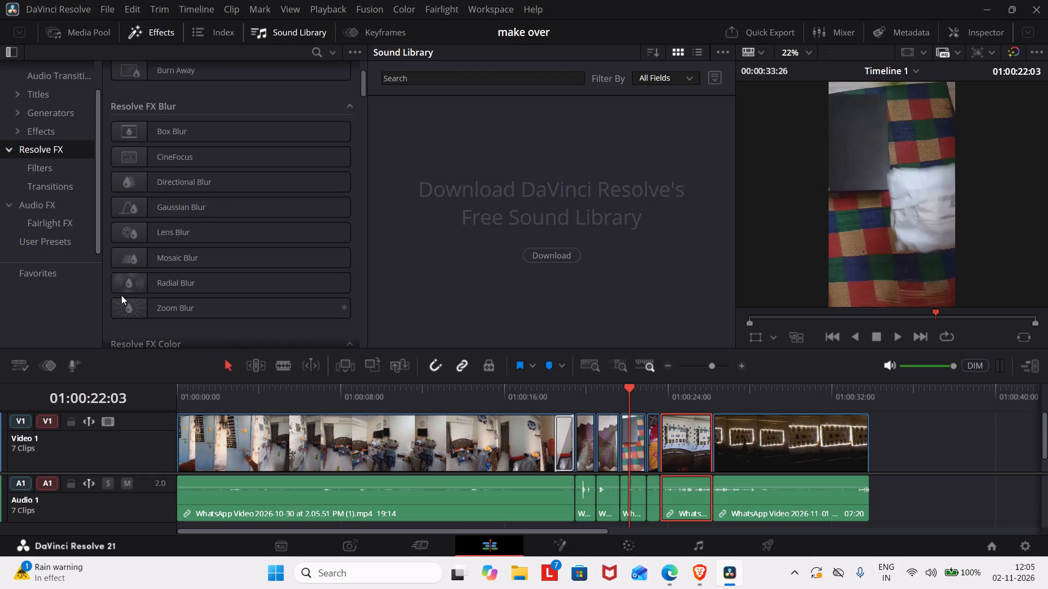
drag(149, 302, 629, 431)
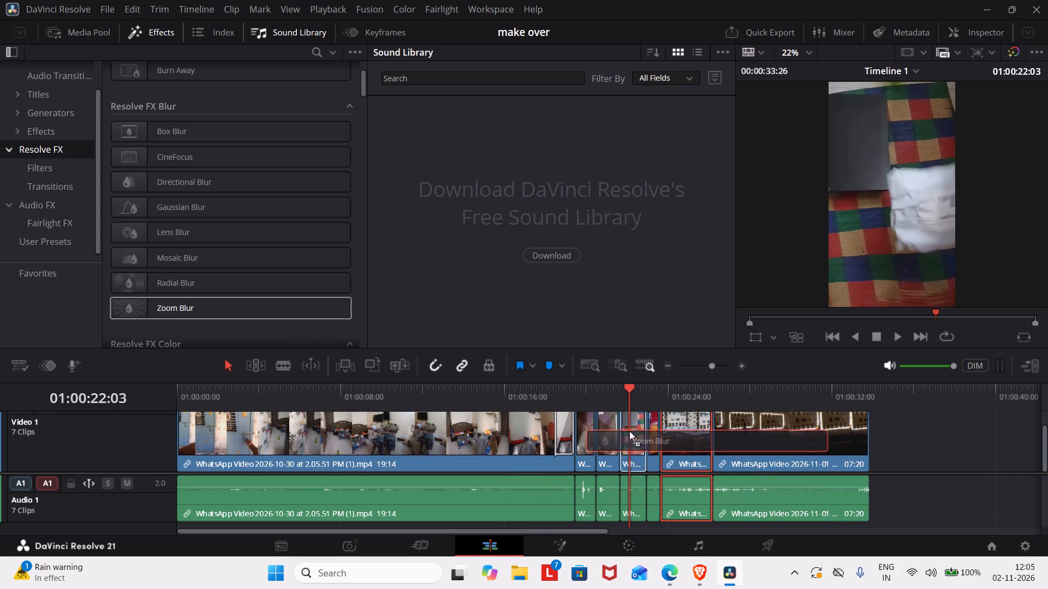
drag(629, 431, 698, 428)
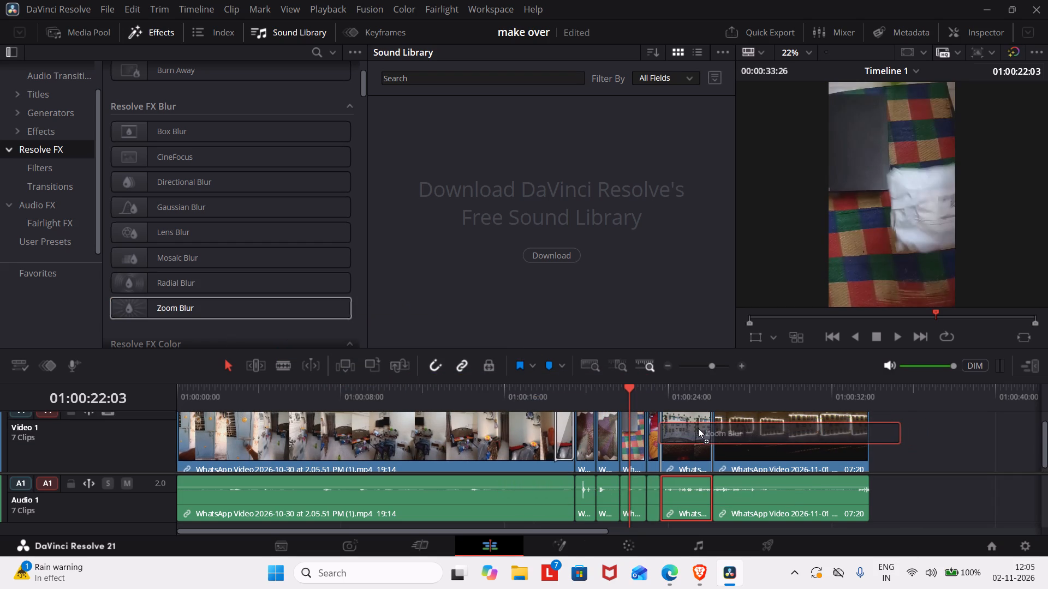
drag(698, 428, 688, 430)
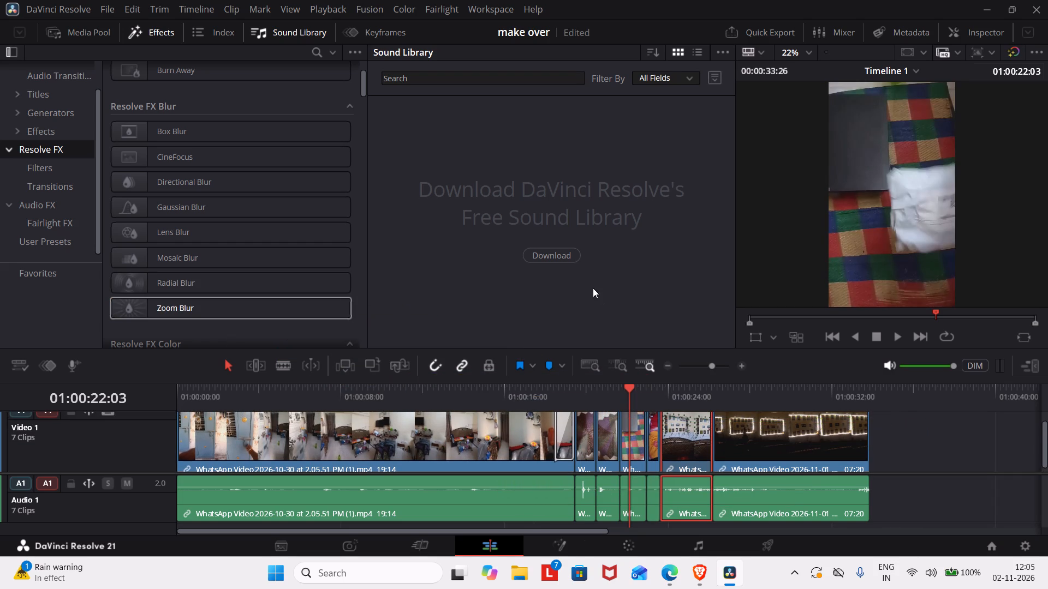
Play from the checked-cloth clip through the photo-wall clip into the final night clip to review the Zoom Blur.
key(space)
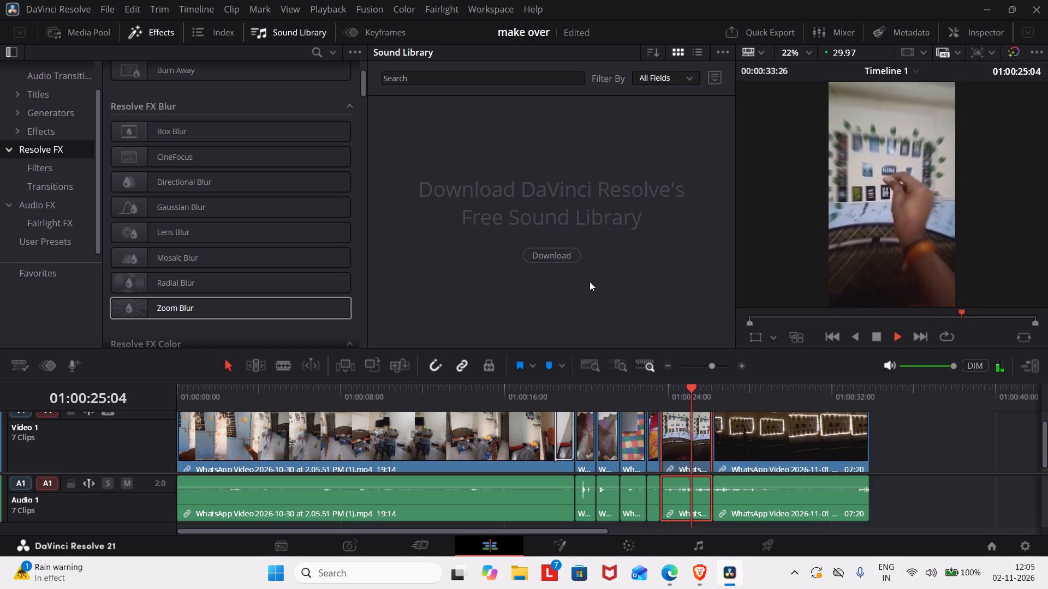
key(space)
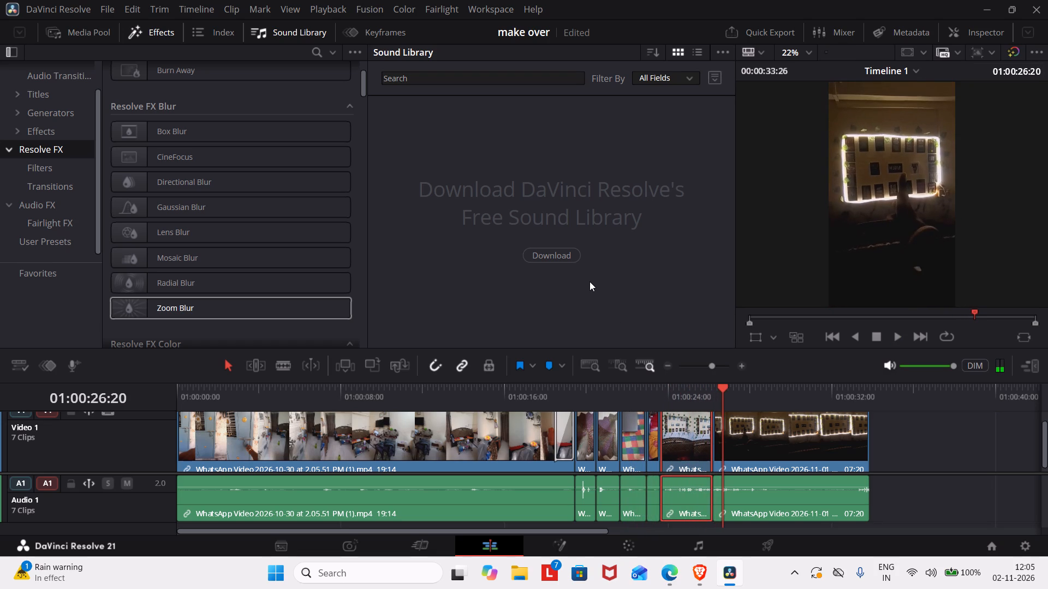
key(space)
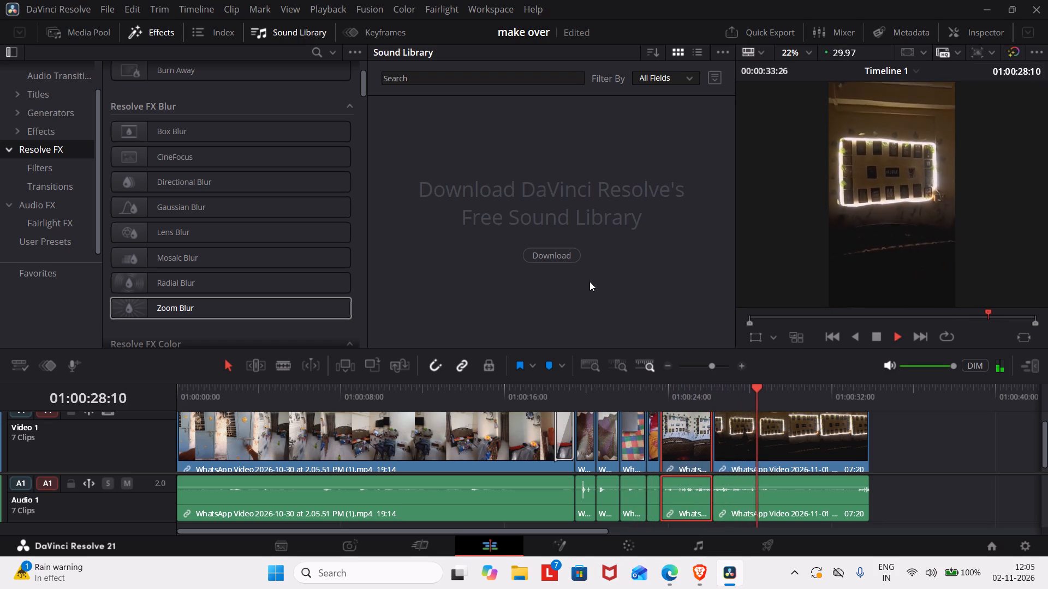
key(space)
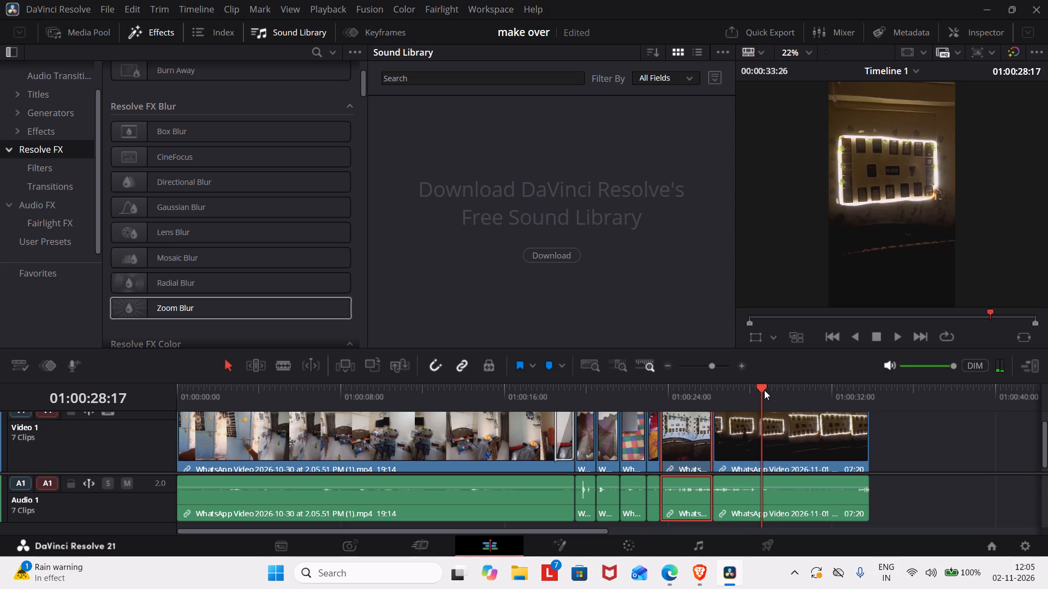
Examine the Resolve FX blur and color effects as previews on the final night clip, from its first frame.
drag(757, 387, 720, 387)
click(751, 430)
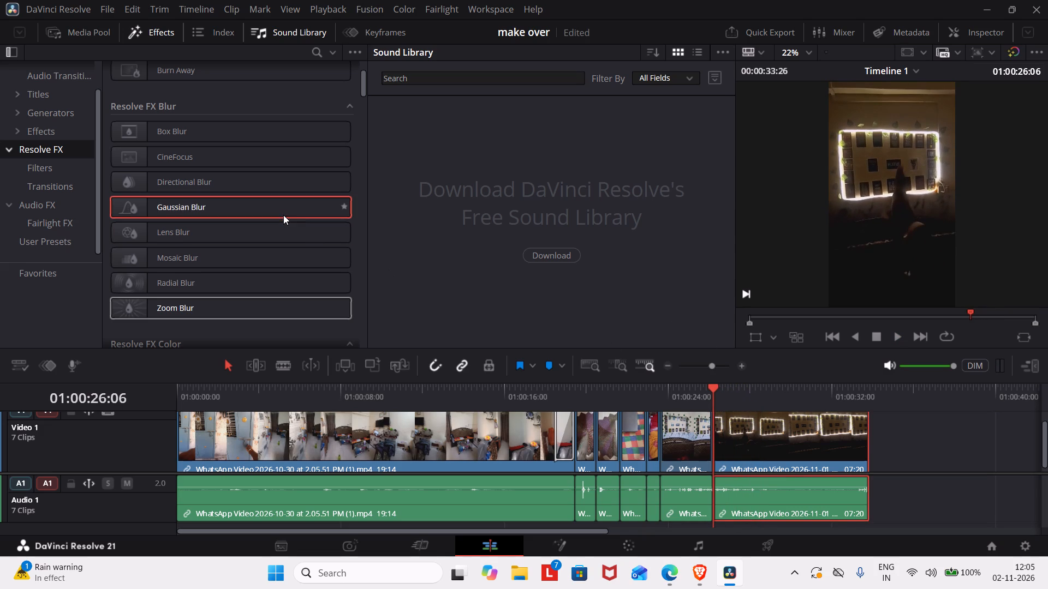
scroll(283, 215, down, 3)
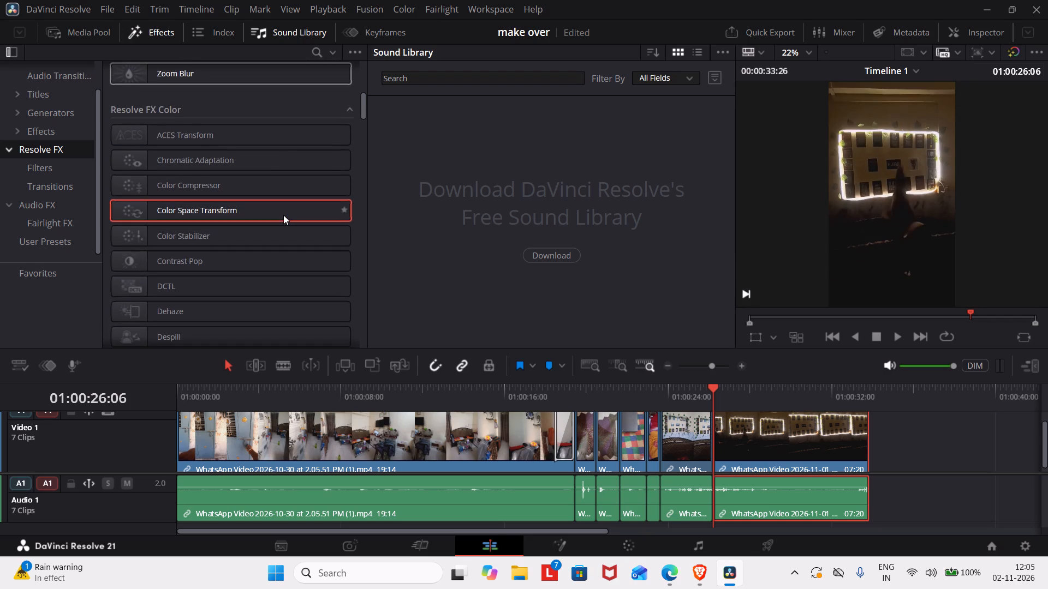
scroll(283, 215, down, 1)
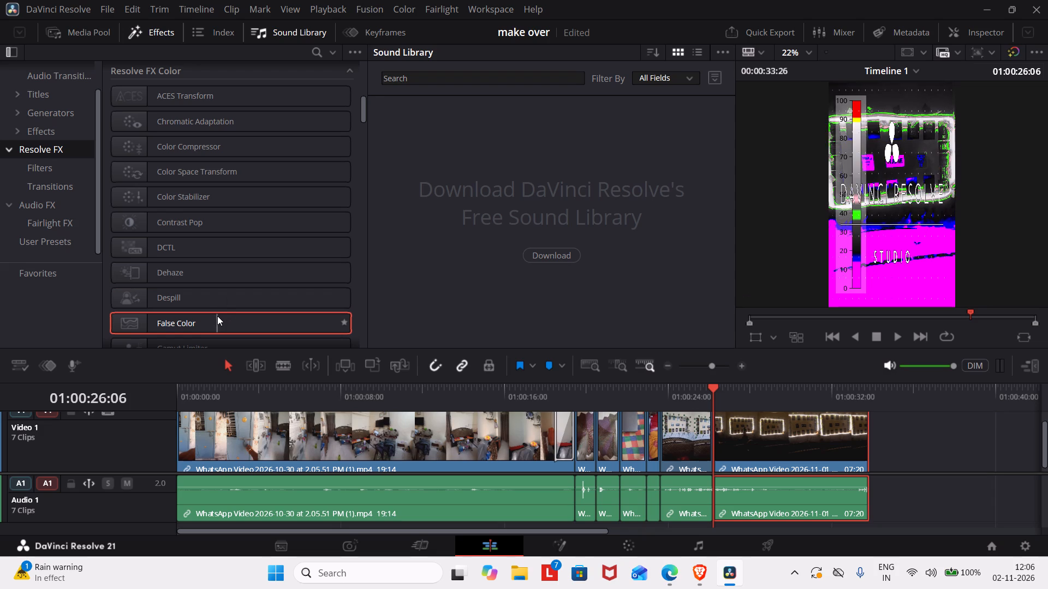
scroll(213, 314, down, 2)
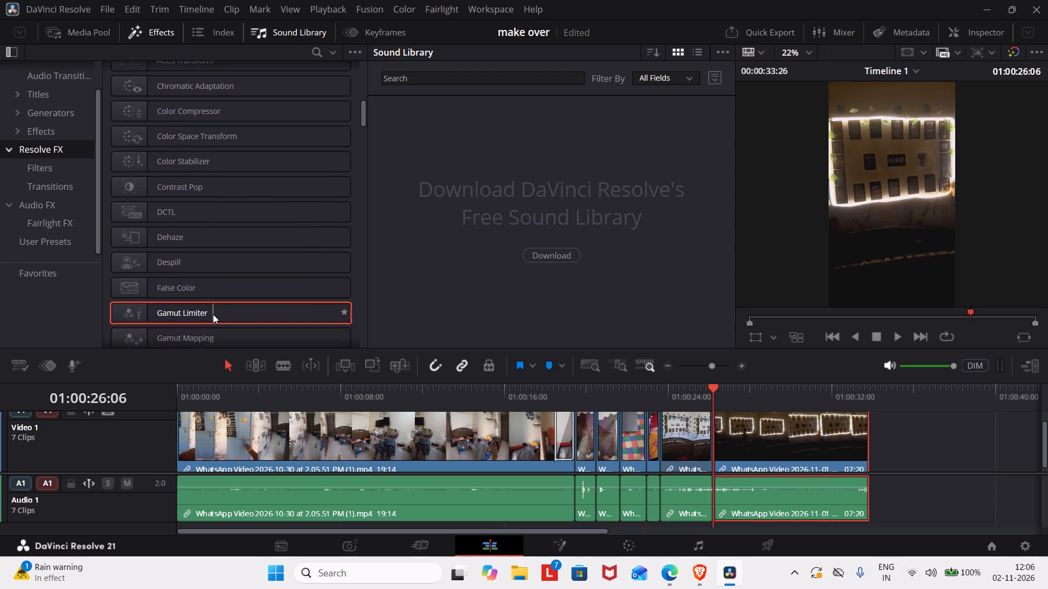
scroll(213, 314, down, 1)
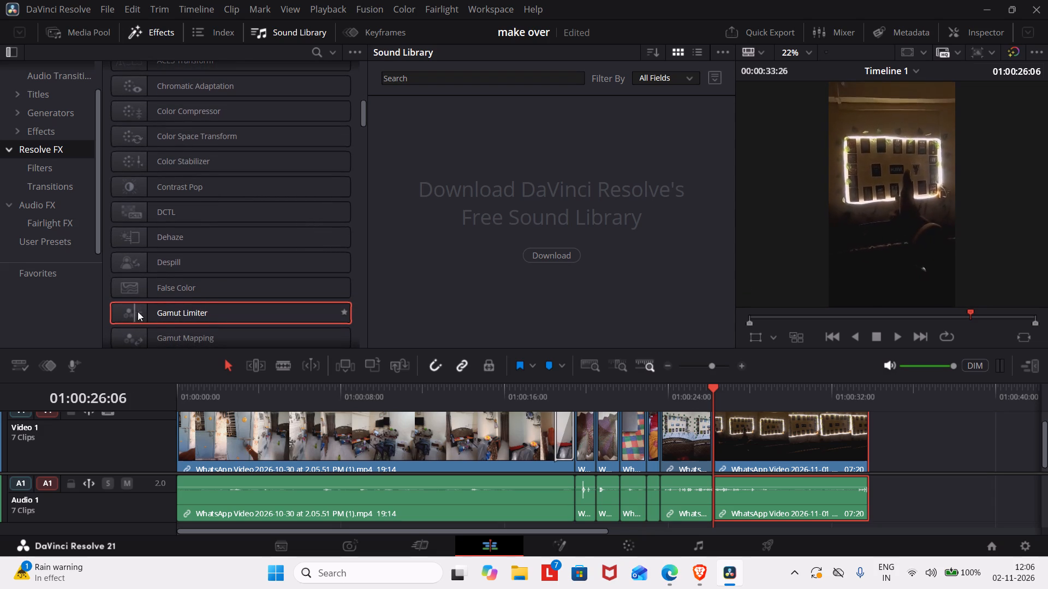
scroll(203, 219, up, 1)
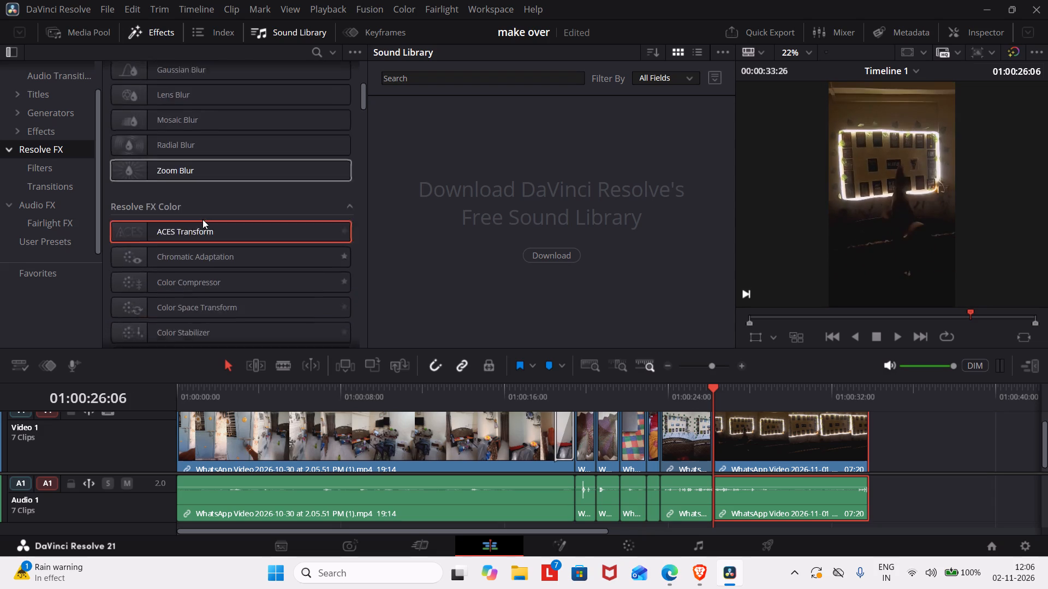
scroll(203, 219, up, 3)
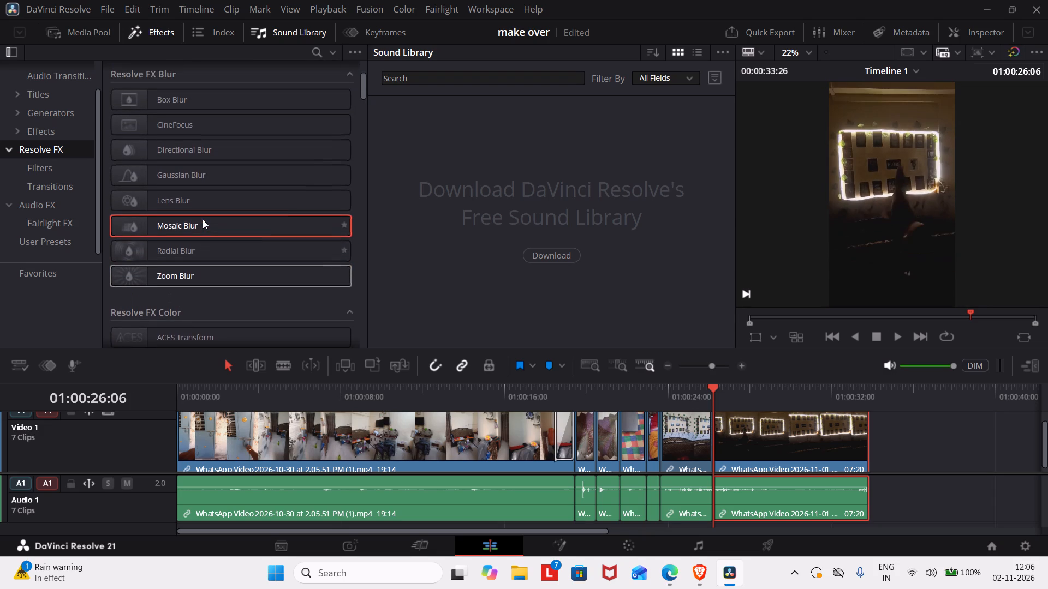
scroll(203, 219, up, 1)
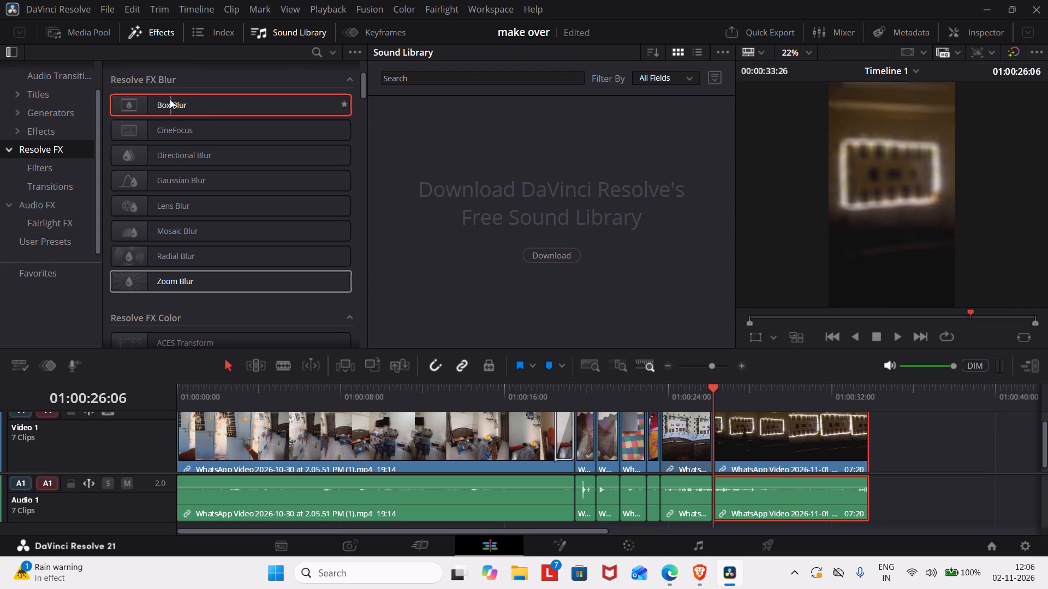
Apply the DCTL Transition to the end of the final night clip.
scroll(154, 99, up, 2)
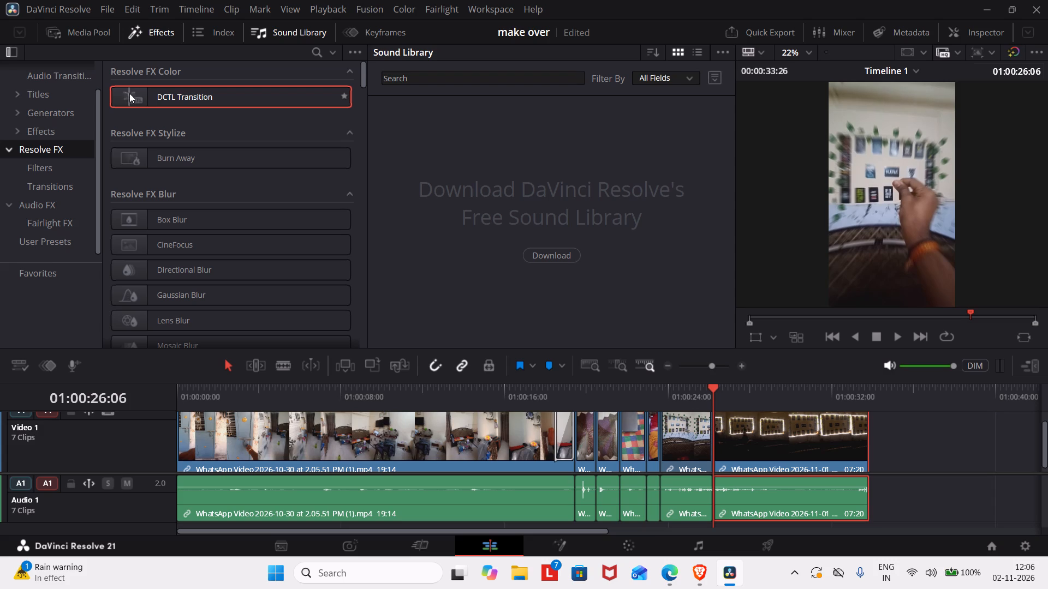
drag(181, 93, 618, 306)
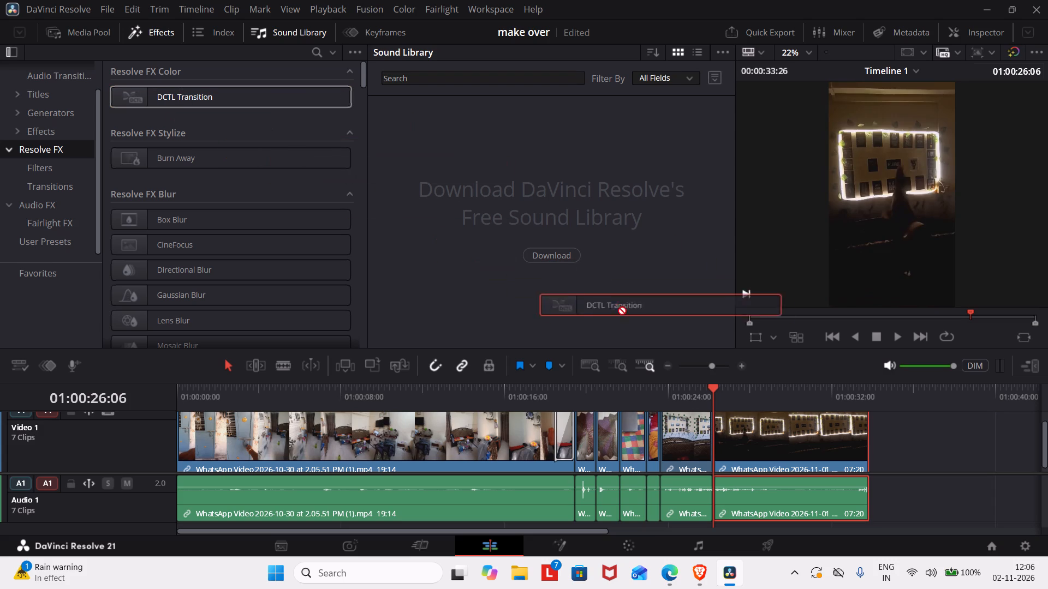
drag(618, 306, 769, 426)
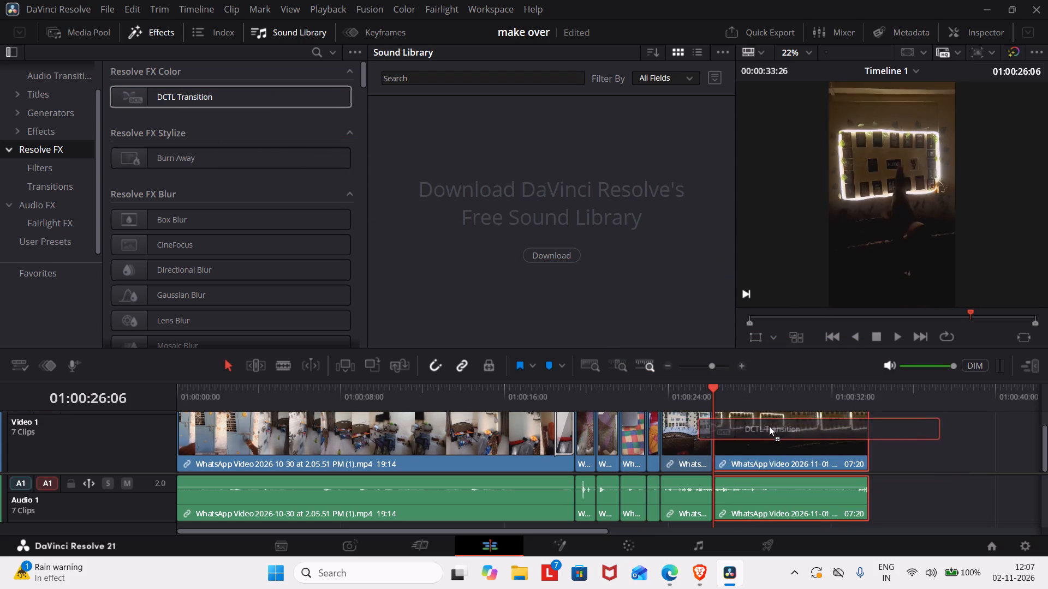
drag(769, 426, 790, 433)
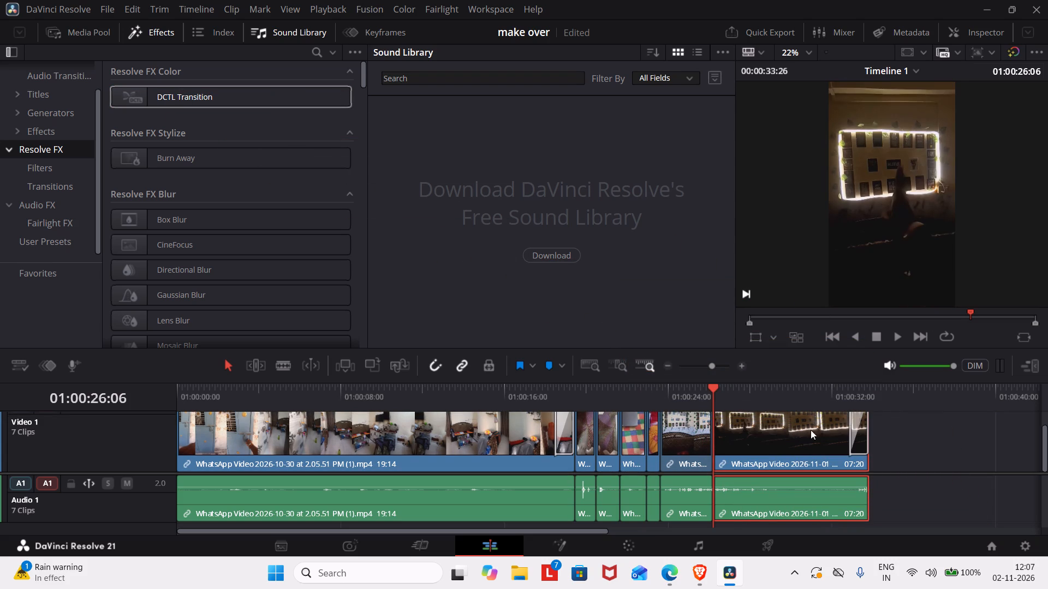
Delete the DCTL Transition from the end of the final night clip.
drag(856, 428, 826, 428)
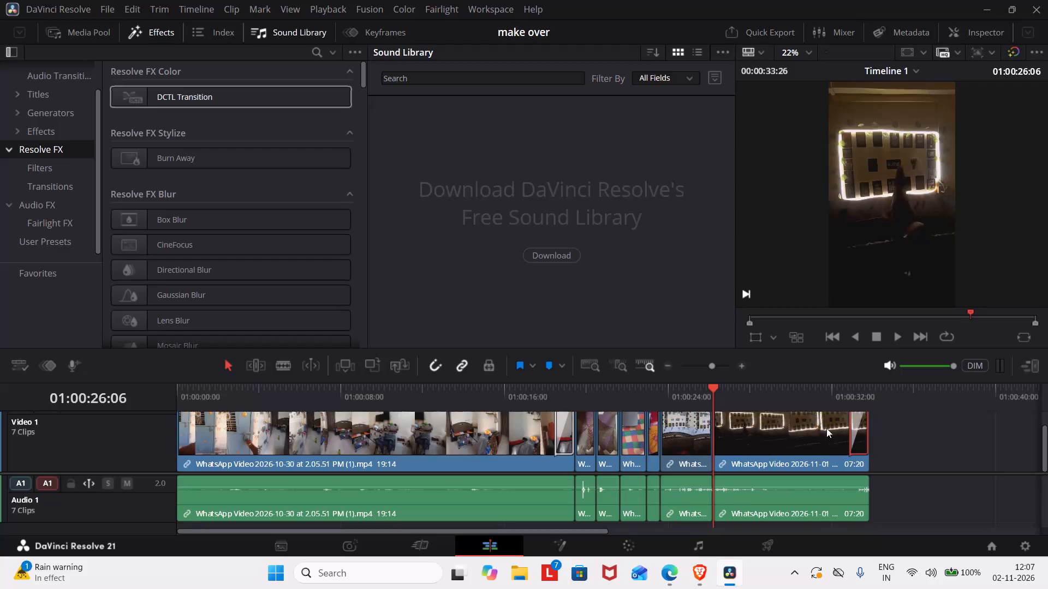
drag(826, 428, 818, 429)
key(Delete)
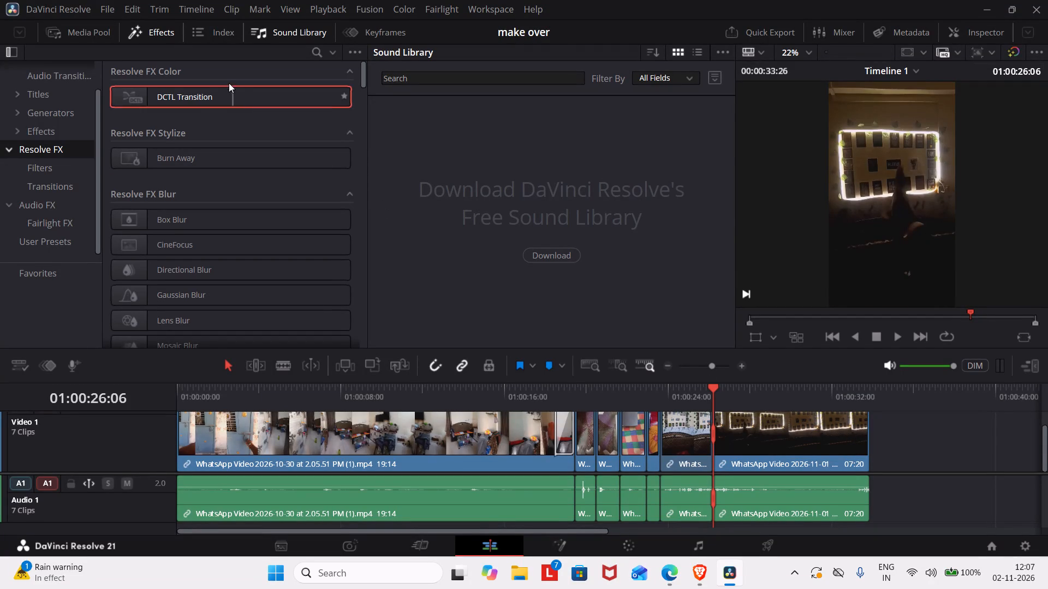
Apply the DCTL Transition to the start of the final night clip, at its cut with the daylight photo-wall clip.
drag(228, 81, 296, 151)
click(252, 81)
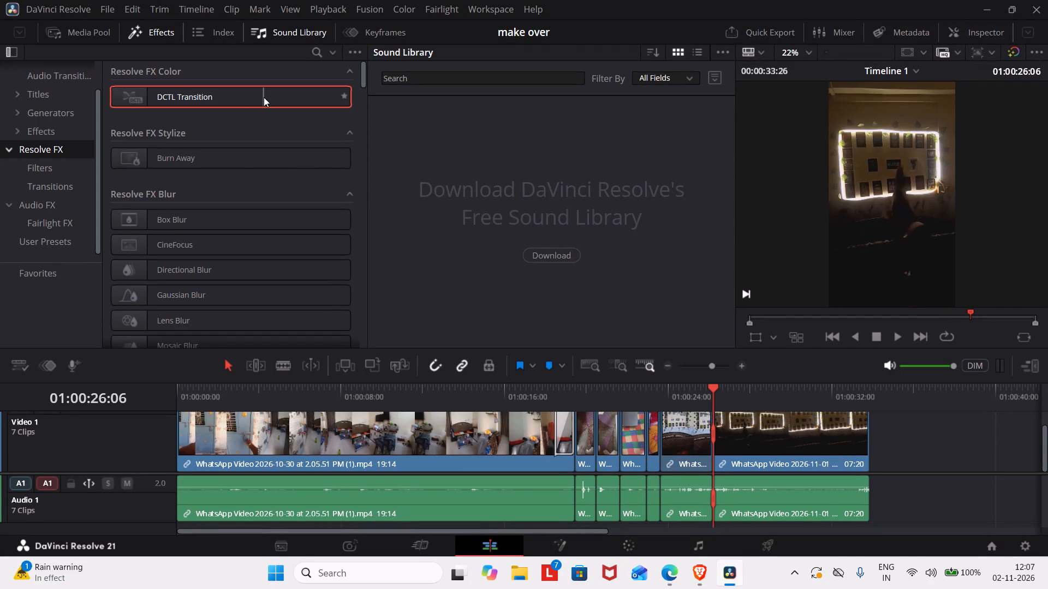
click(264, 97)
click(690, 436)
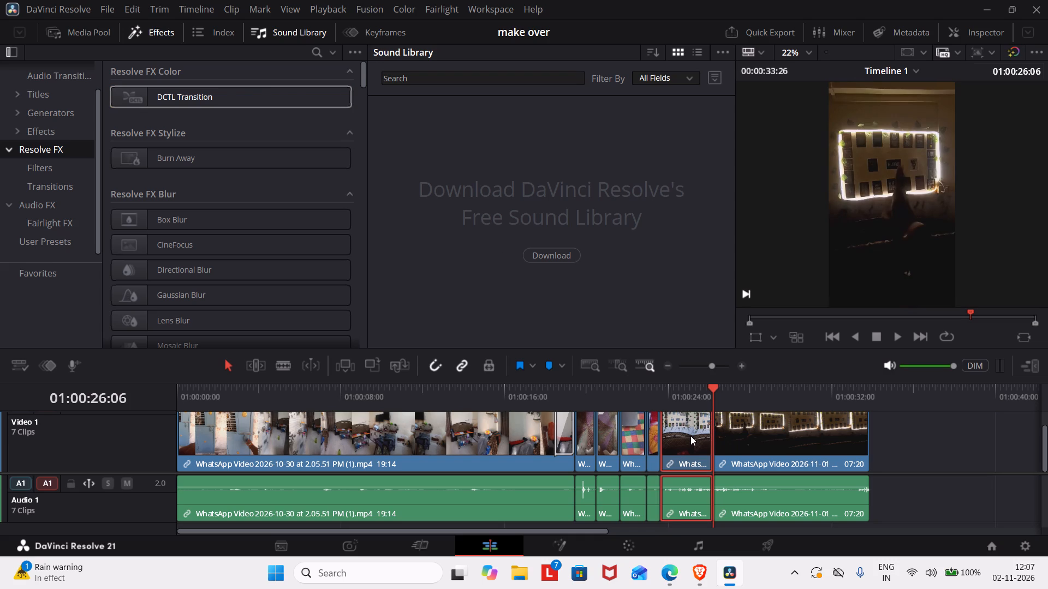
drag(287, 92, 693, 461)
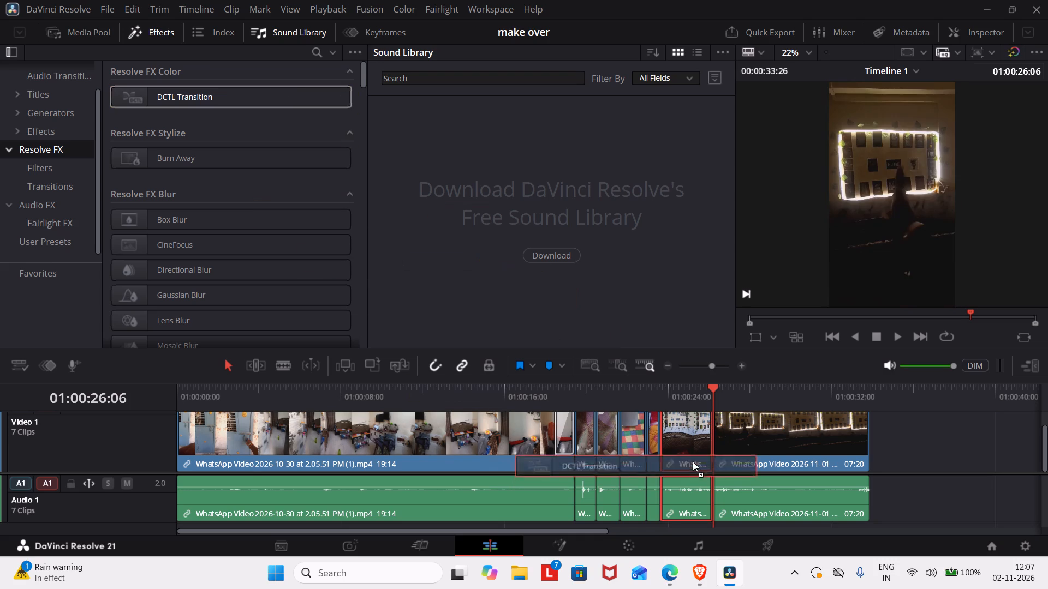
drag(693, 461, 718, 426)
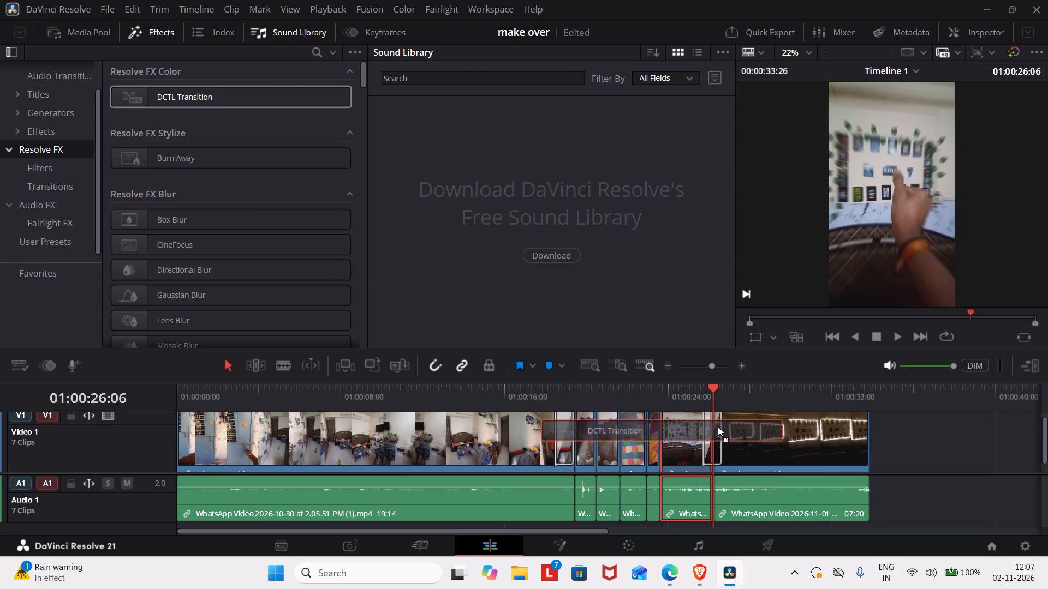
drag(718, 426, 728, 425)
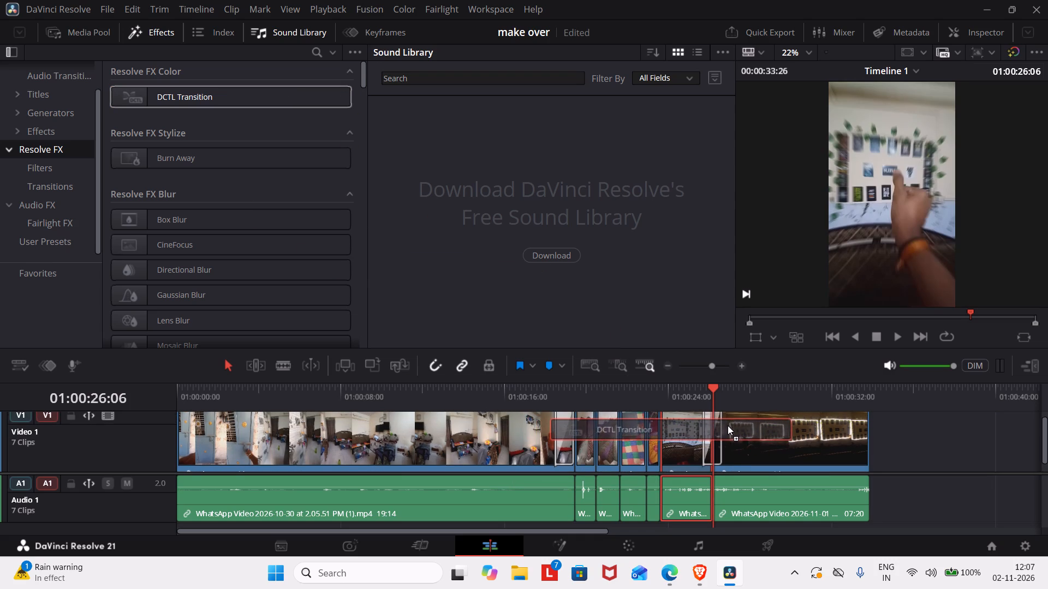
drag(728, 425, 730, 429)
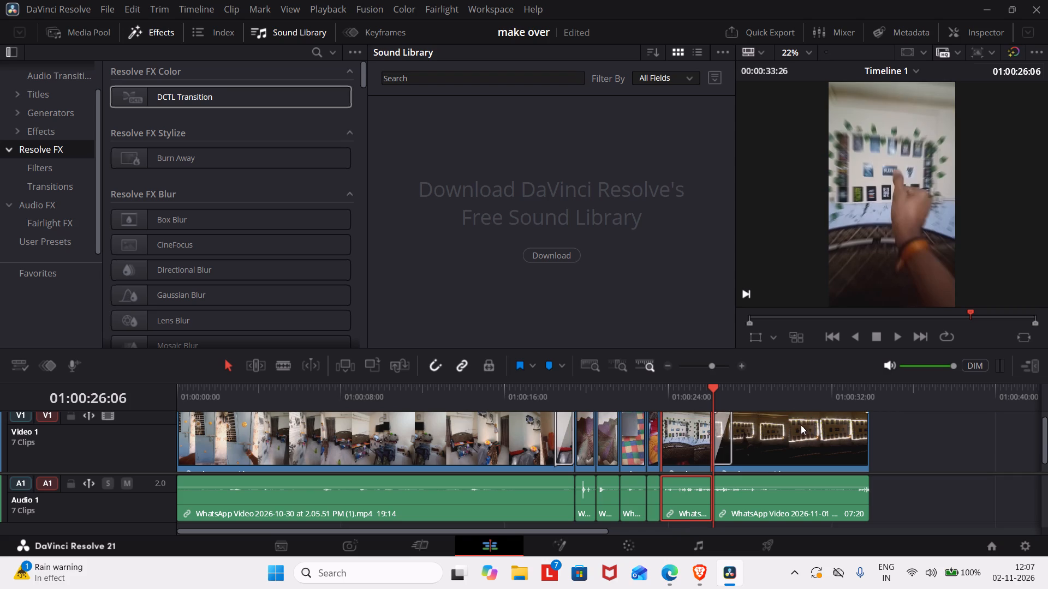
Play from the daylight photo-wall clip into the final night clip to review the DCTL Transition at their cut.
key(space)
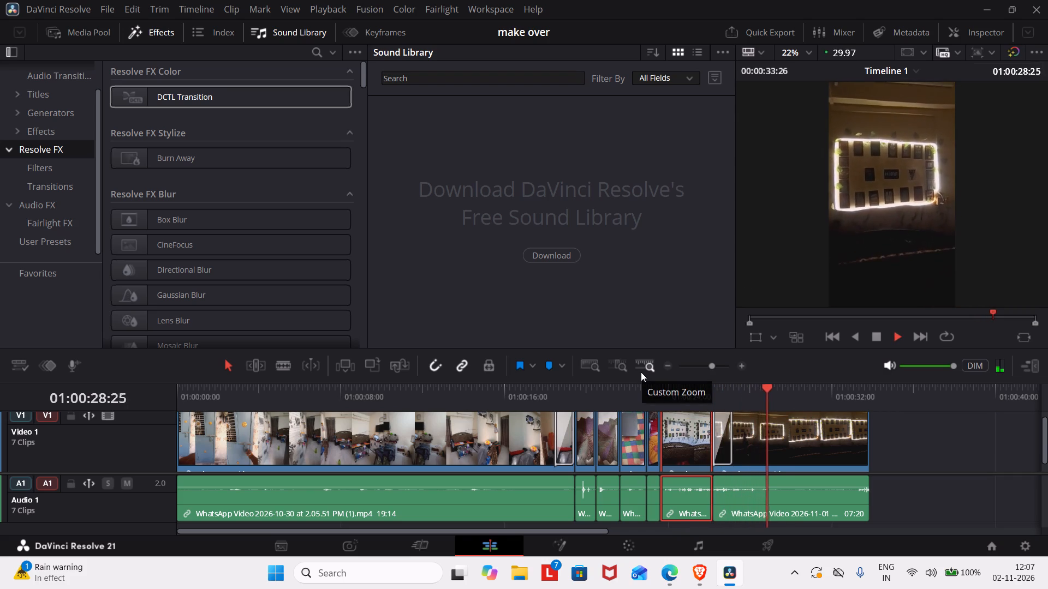
scroll(641, 372, right, 1)
drag(803, 390, 662, 413)
key(space)
key(space)
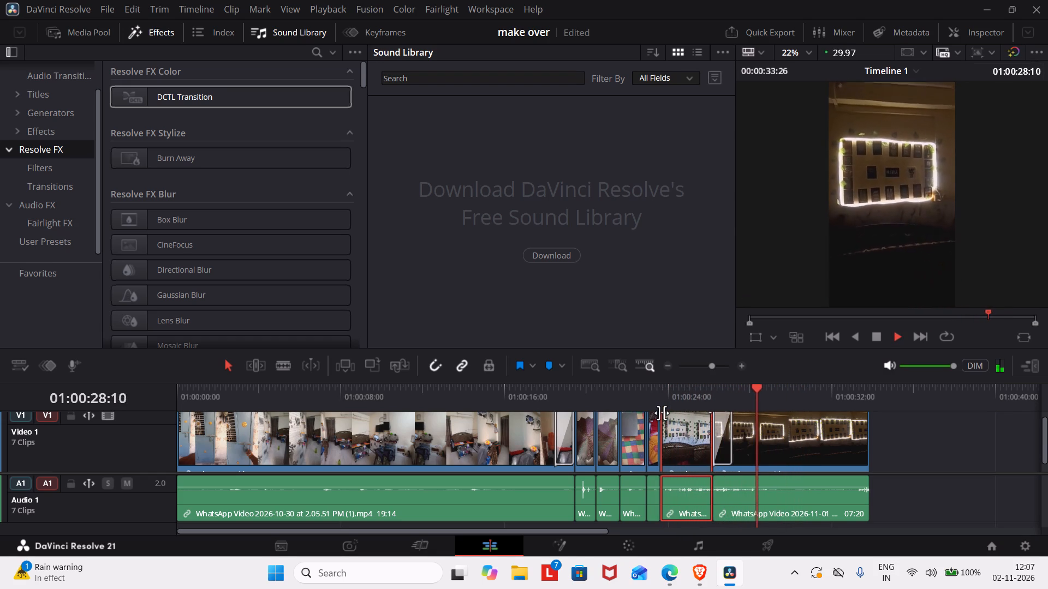
key(space)
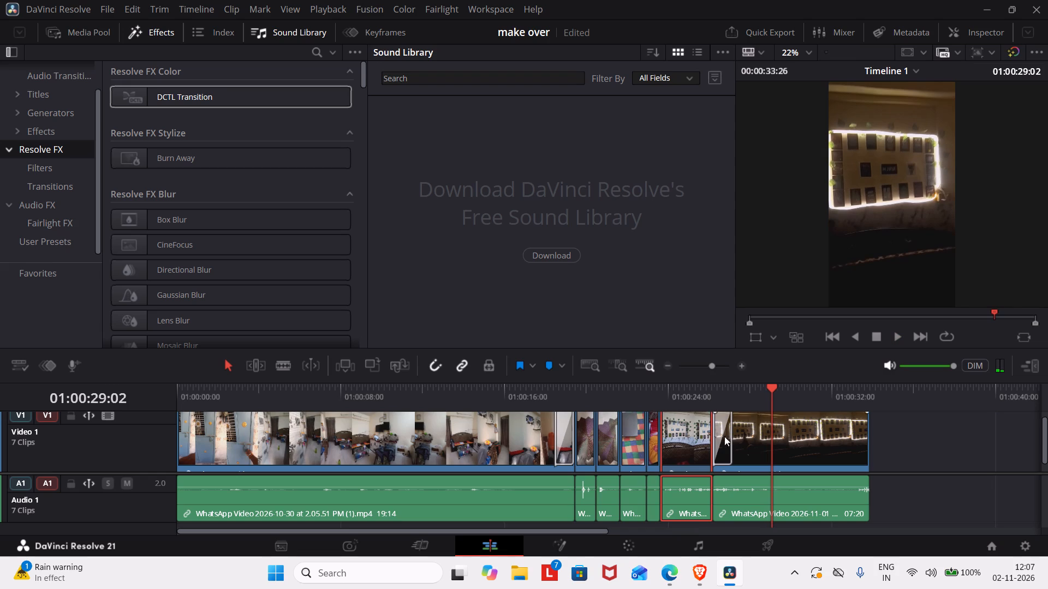
drag(770, 389, 714, 406)
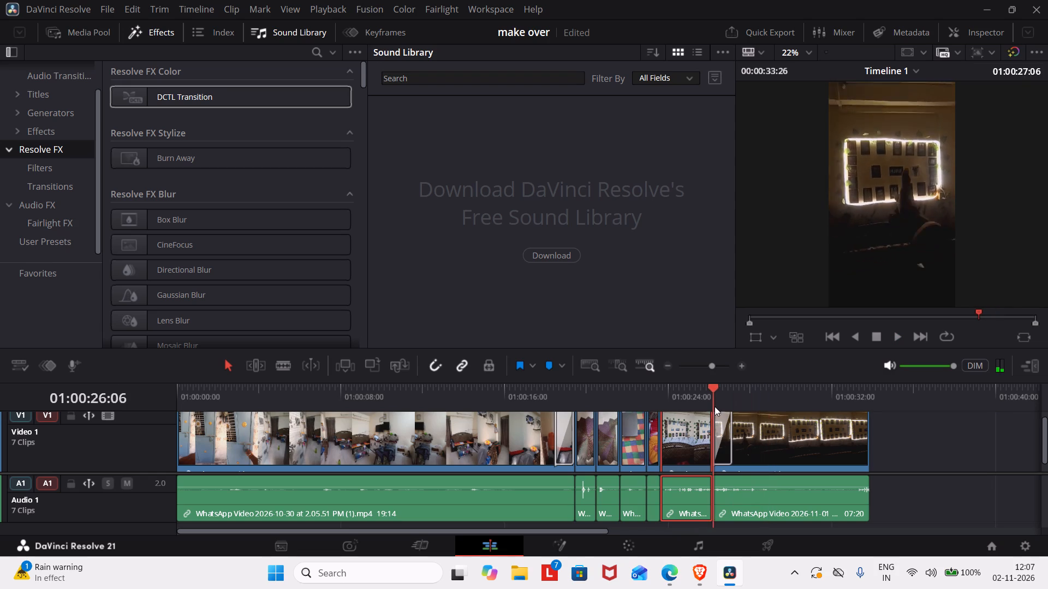
drag(714, 406, 677, 412)
key(space)
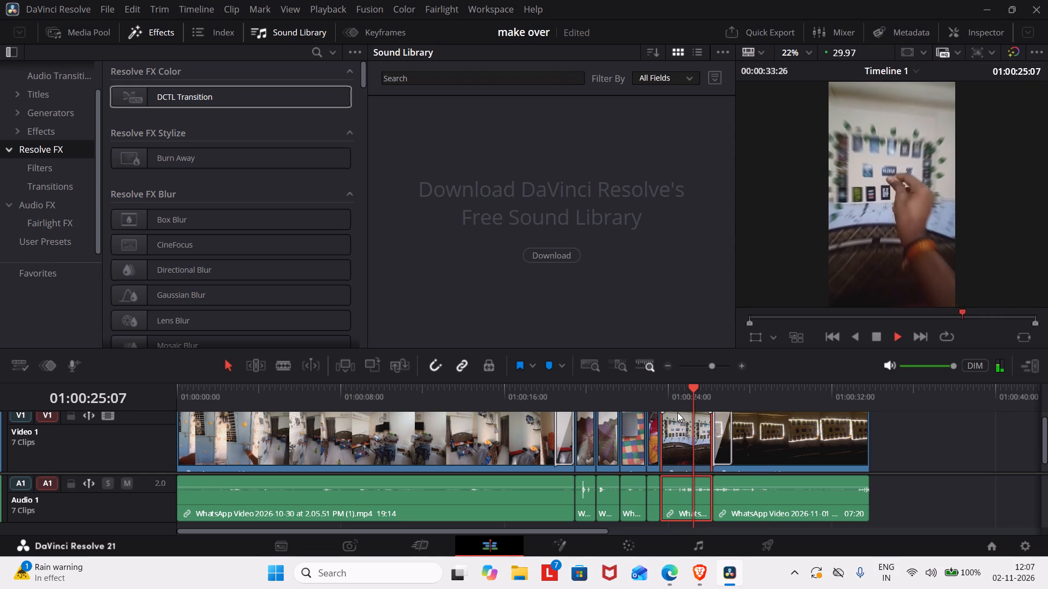
key(space)
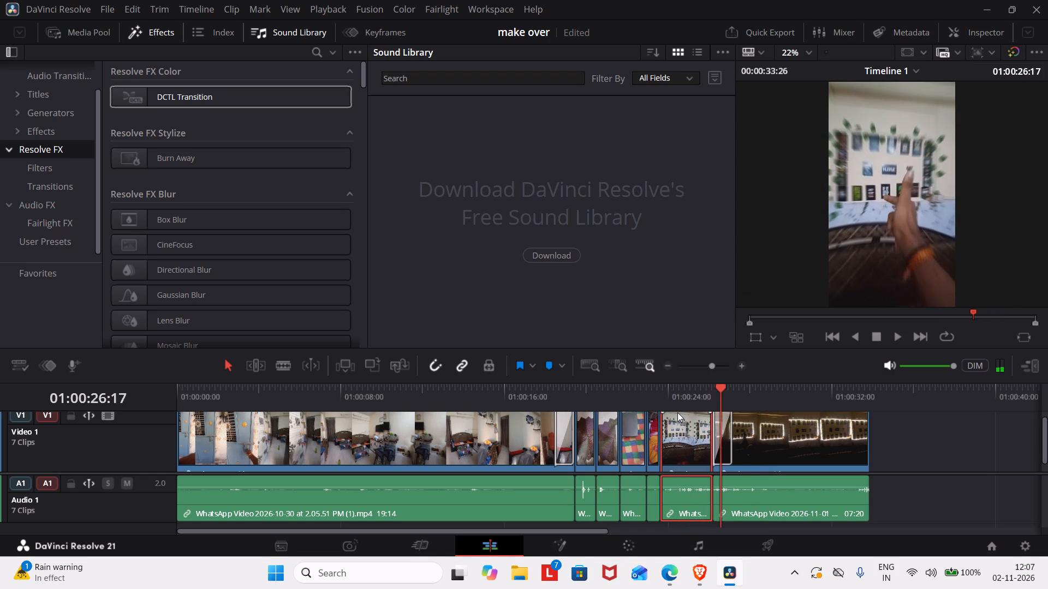
Try to undo the DCTL Transition added at the start of the final night clip.
right_click(722, 427)
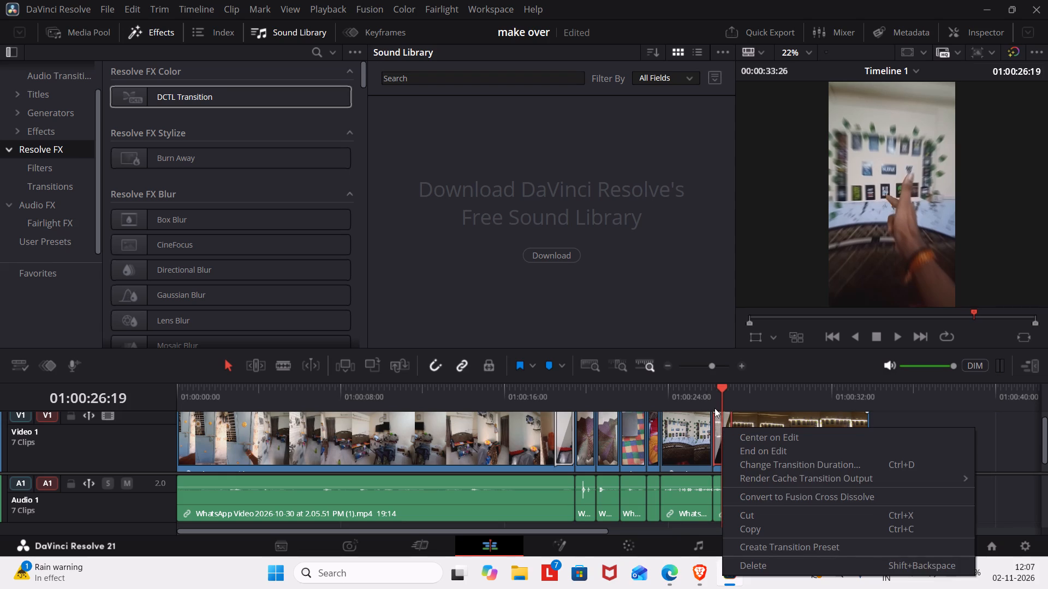
key(ctrl+z)
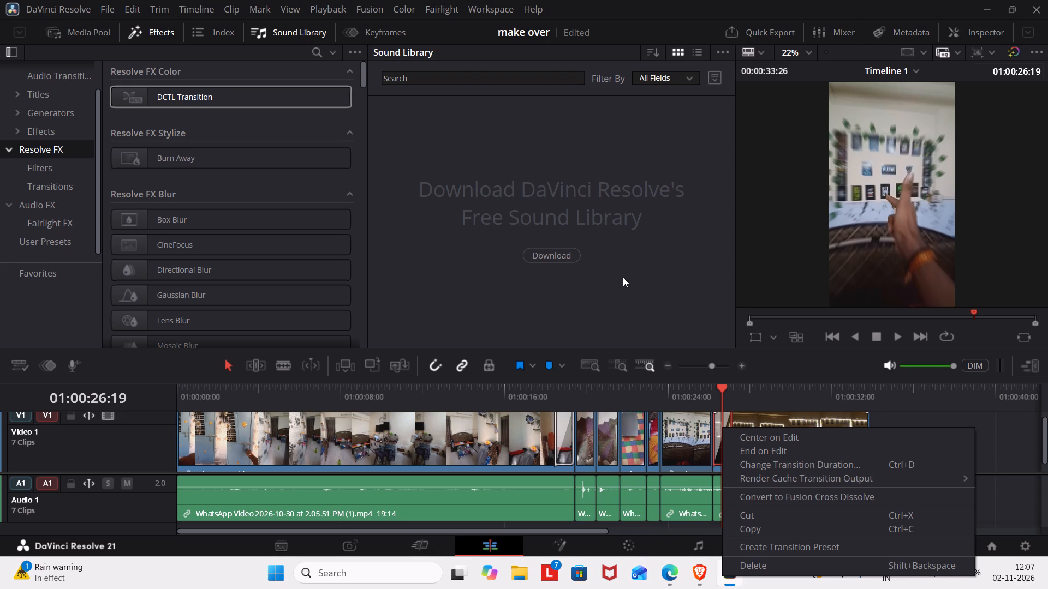
click(623, 277)
click(693, 330)
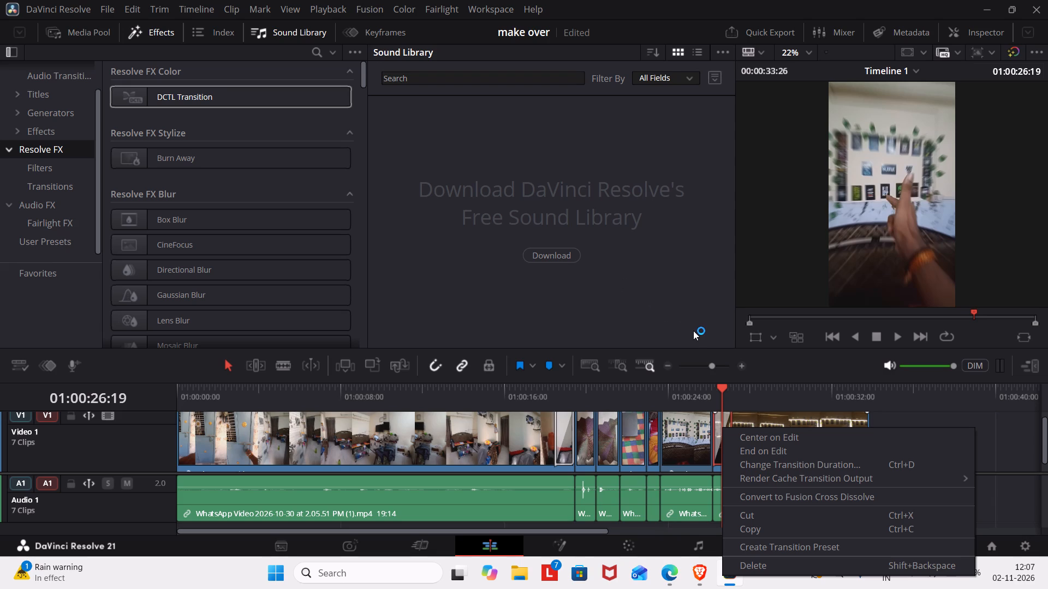
click(693, 330)
click(696, 330)
click(720, 396)
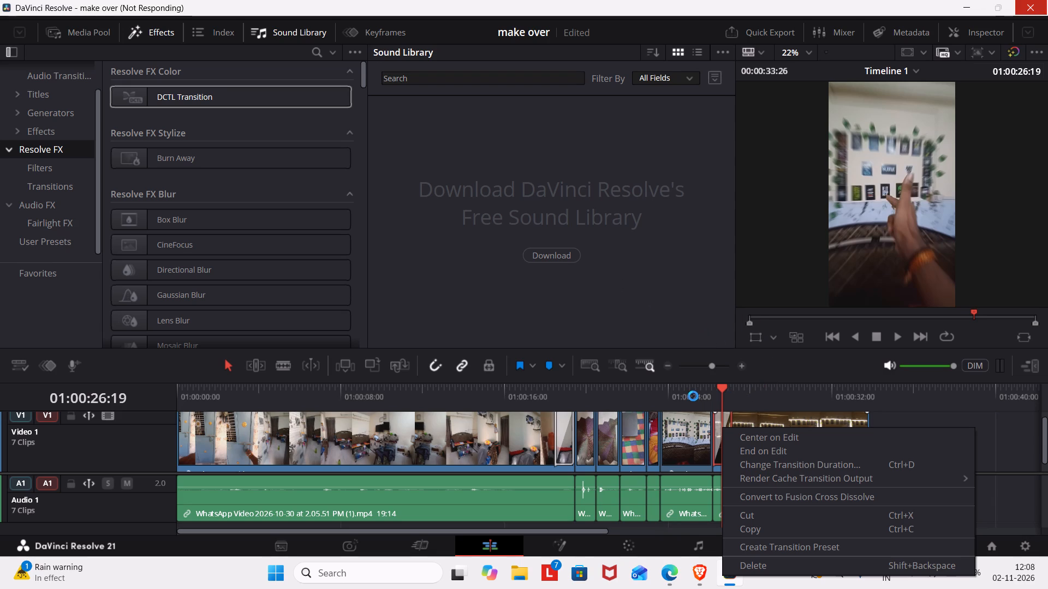